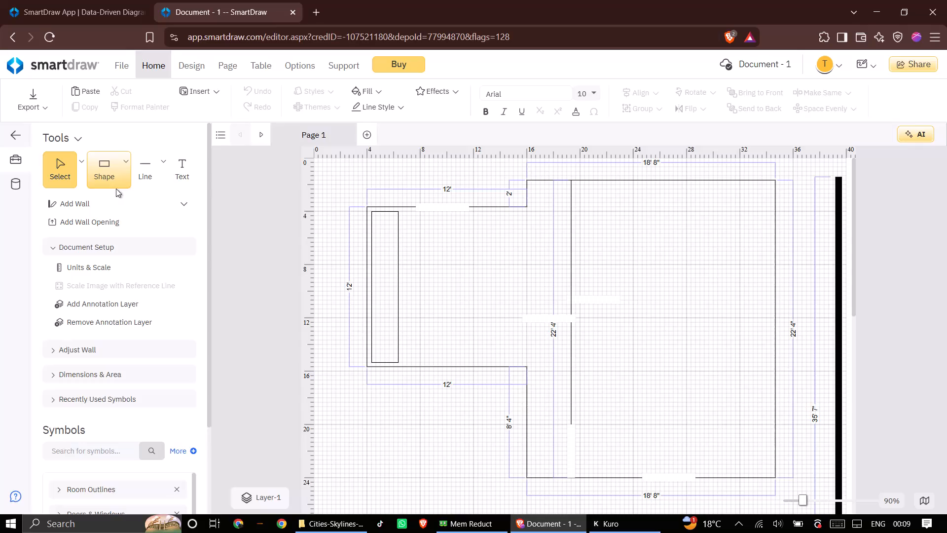
Choose the Exterior Wall 8" type and extend the thick vertical wall at the plan's east side upward by about 1'.
{"action": "left_click", "coordinate": [128, 217]}
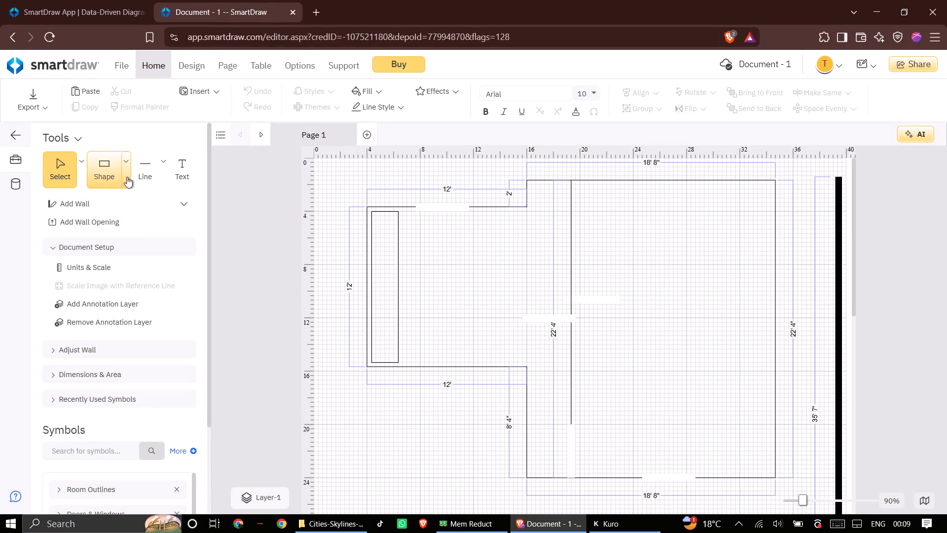
{"action": "left_click", "coordinate": [144, 203]}
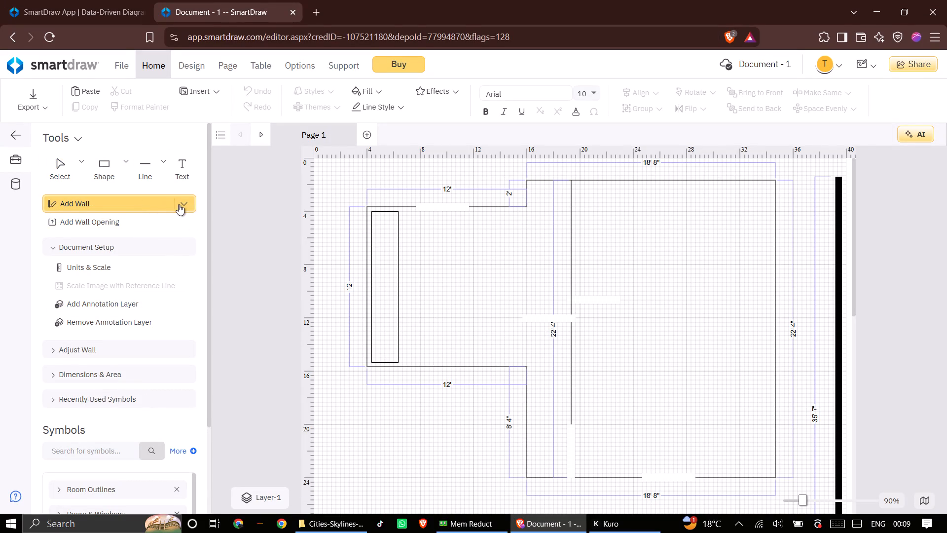
{"action": "left_click", "coordinate": [181, 204]}
{"action": "left_click", "coordinate": [191, 270]}
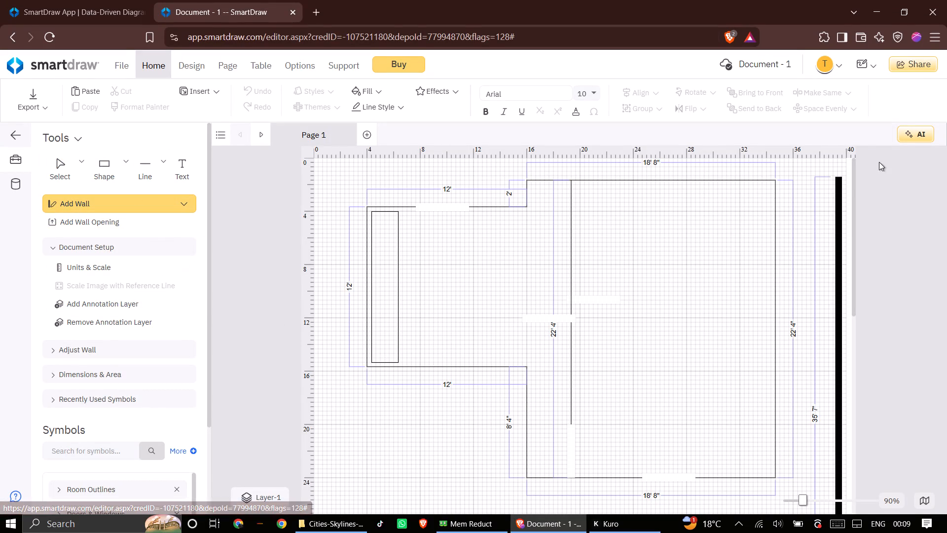
{"action": "left_click", "coordinate": [840, 181]}
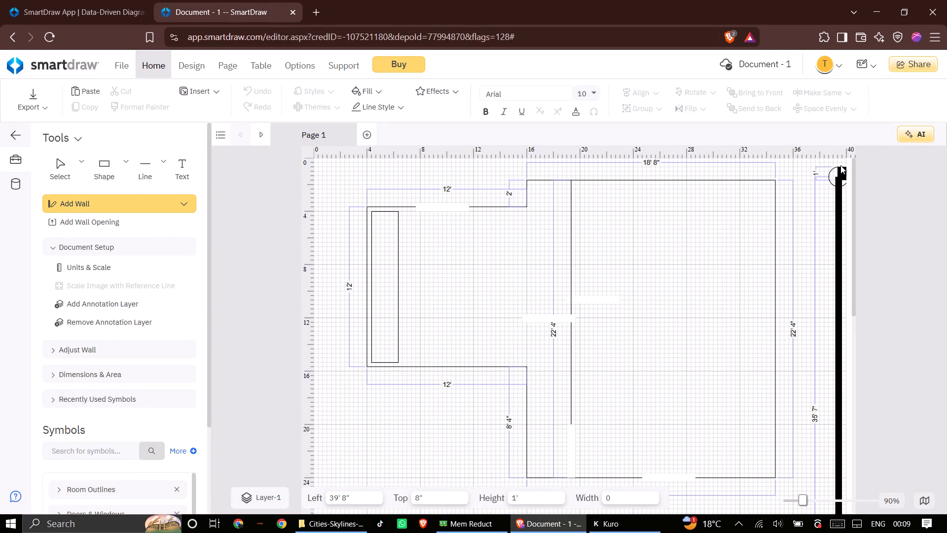
{"action": "right_click", "coordinate": [839, 168]}
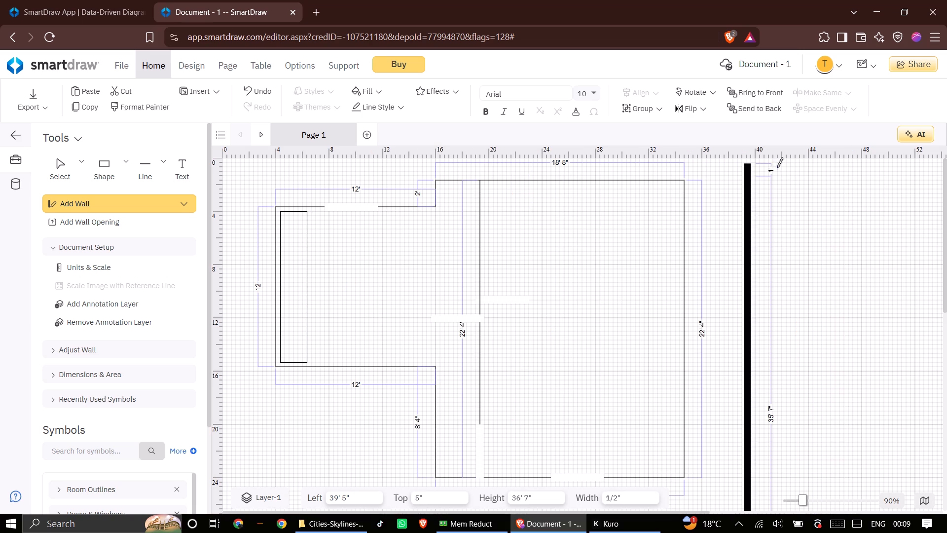
{"action": "scroll", "coordinate": [742, 191], "scroll_direction": "up", "scroll_amount": 1}
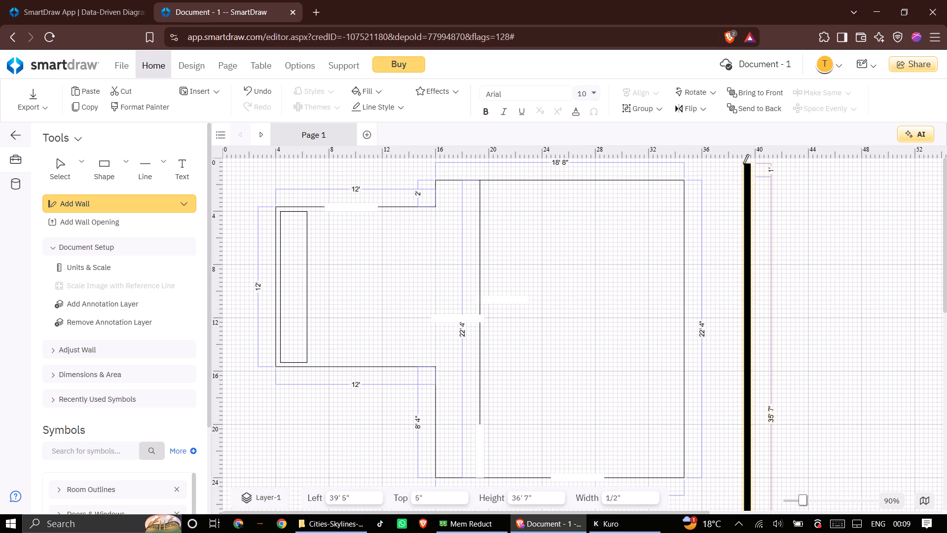
Draw the top exterior wall about 38' 8" long, from the vertical wall's top end westward past the existing rooms.
{"action": "left_click", "coordinate": [745, 165]}
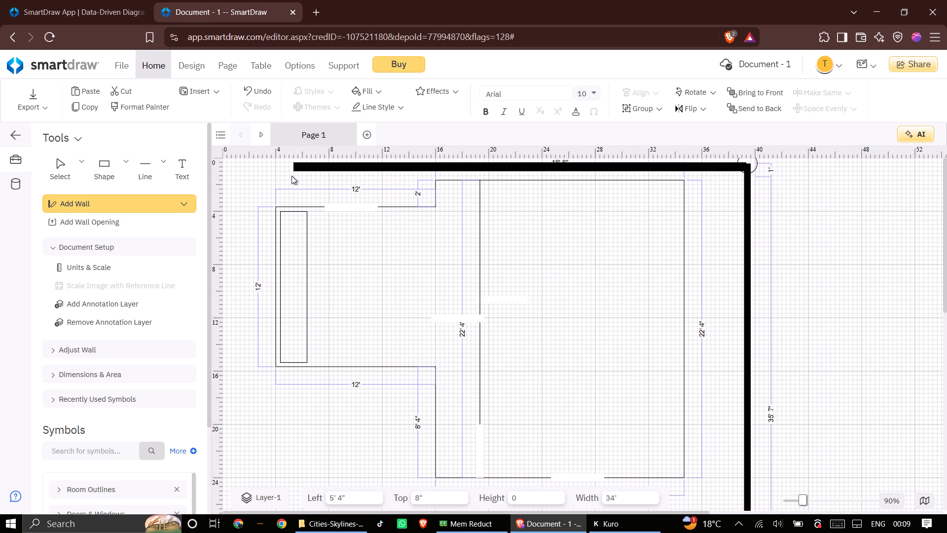
{"action": "left_click", "coordinate": [231, 175]}
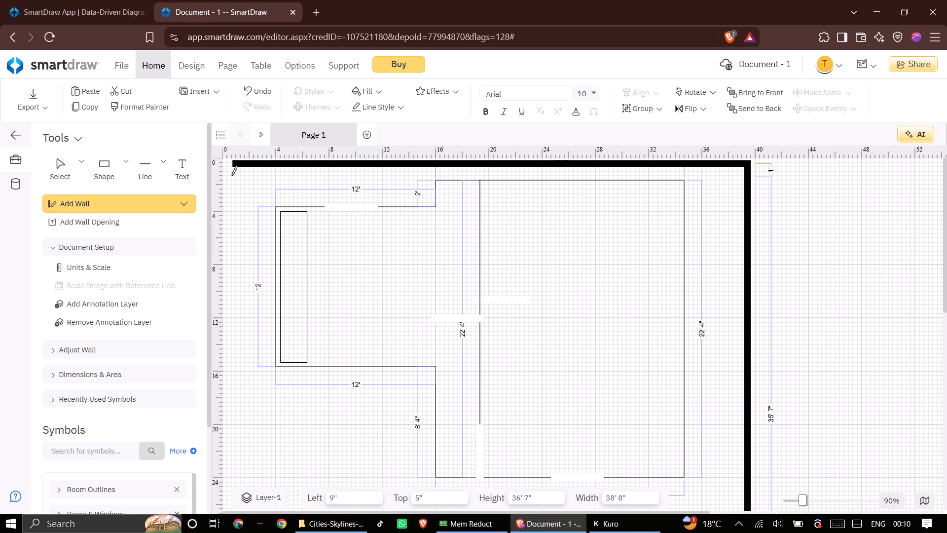
Draw the west exterior wall down about 36' 4" from the top wall's end, level with the east wall's bottom.
{"action": "left_click", "coordinate": [232, 166]}
{"action": "scroll", "coordinate": [255, 421], "scroll_direction": "down", "scroll_amount": 2}
{"action": "scroll", "coordinate": [254, 395], "scroll_direction": "up", "scroll_amount": 2}
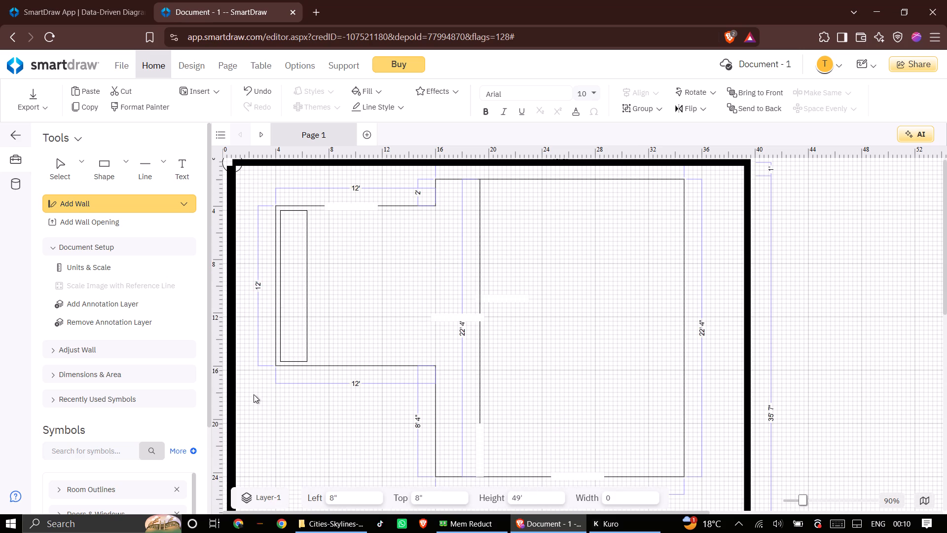
{"action": "scroll", "coordinate": [254, 394], "scroll_direction": "down", "scroll_amount": 1}
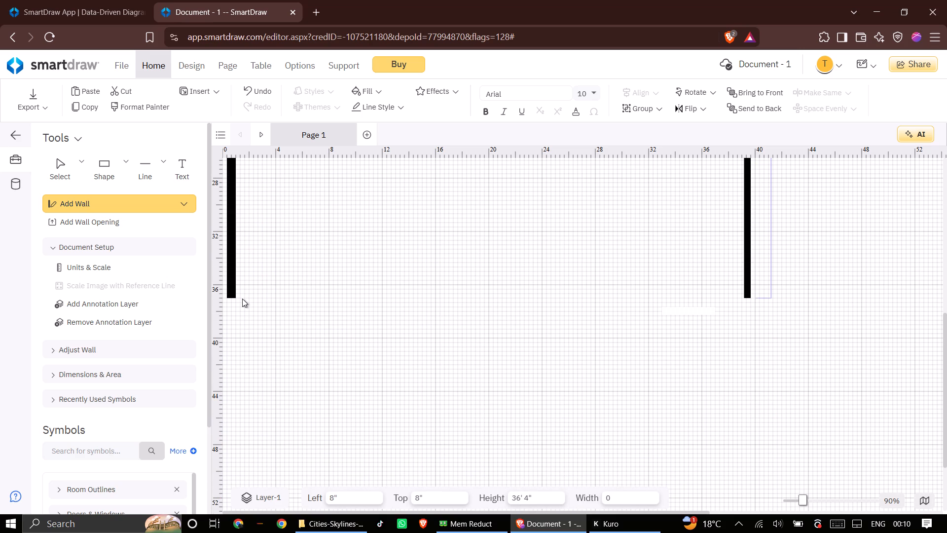
{"action": "left_click", "coordinate": [242, 299]}
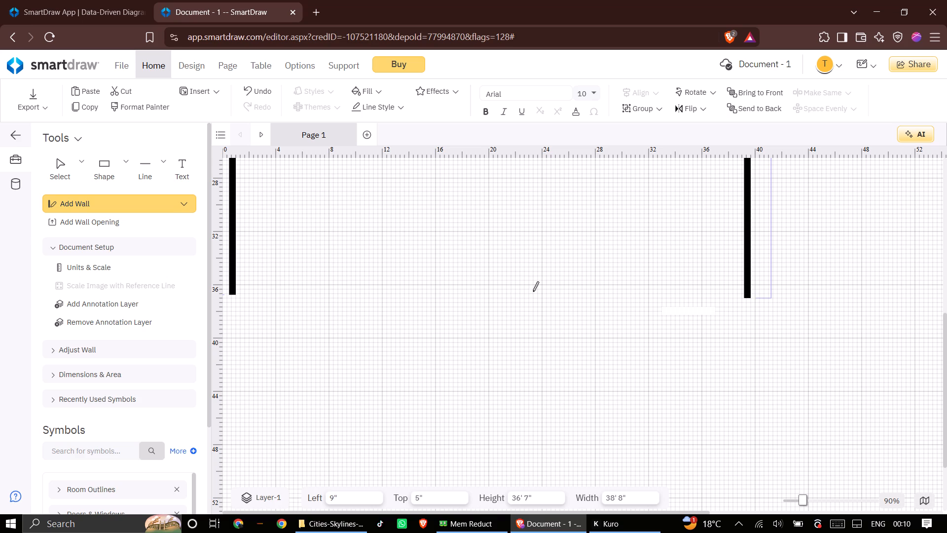
Close the enclosure with a bottom exterior wall of about 38' plus a 1' segment reaching the east wall.
{"action": "left_click", "coordinate": [236, 293]}
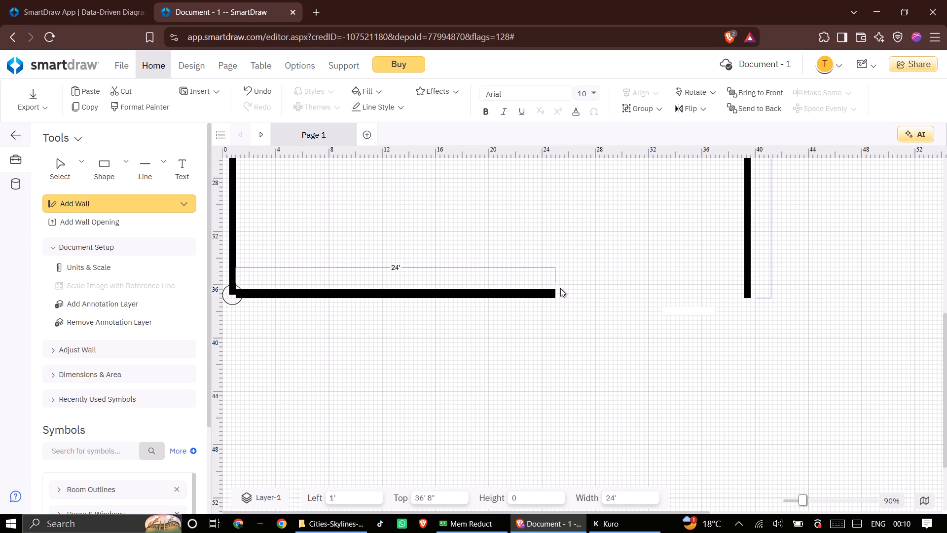
{"action": "left_click", "coordinate": [743, 283]}
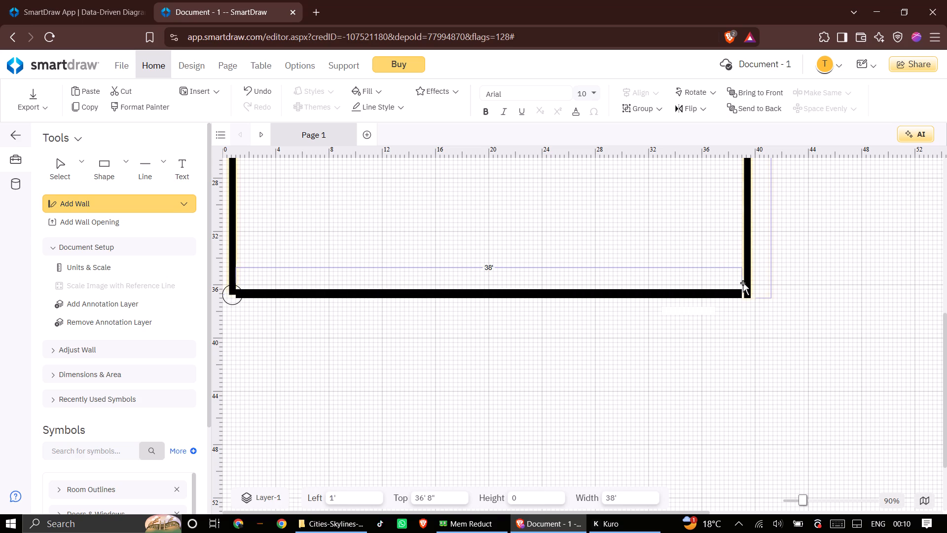
{"action": "left_click", "coordinate": [737, 292]}
{"action": "left_click", "coordinate": [753, 292]}
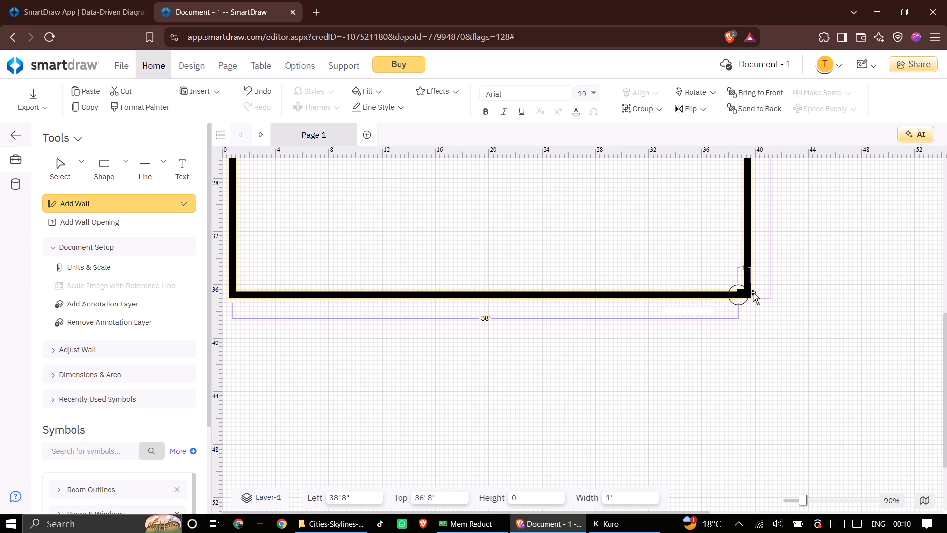
Draw an exterior wall about 37' 3" long eastward from the enclosure's upper east corner.
{"action": "scroll", "coordinate": [805, 310], "scroll_direction": "up", "scroll_amount": 2}
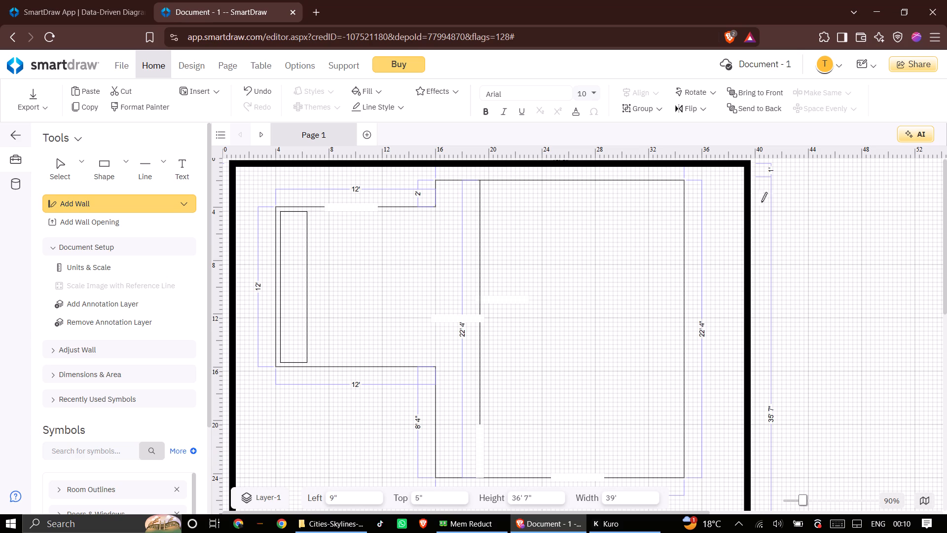
{"action": "left_click", "coordinate": [748, 165]}
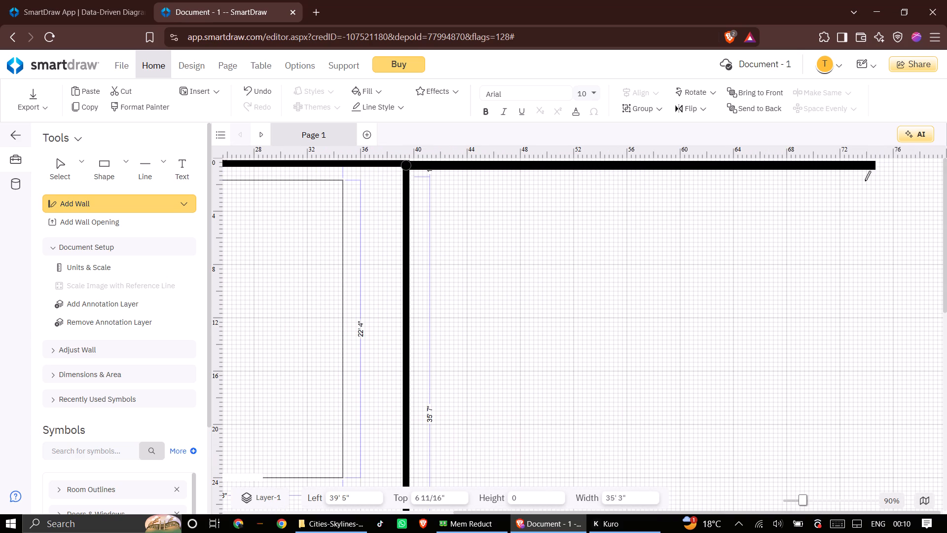
{"action": "left_click", "coordinate": [904, 173]}
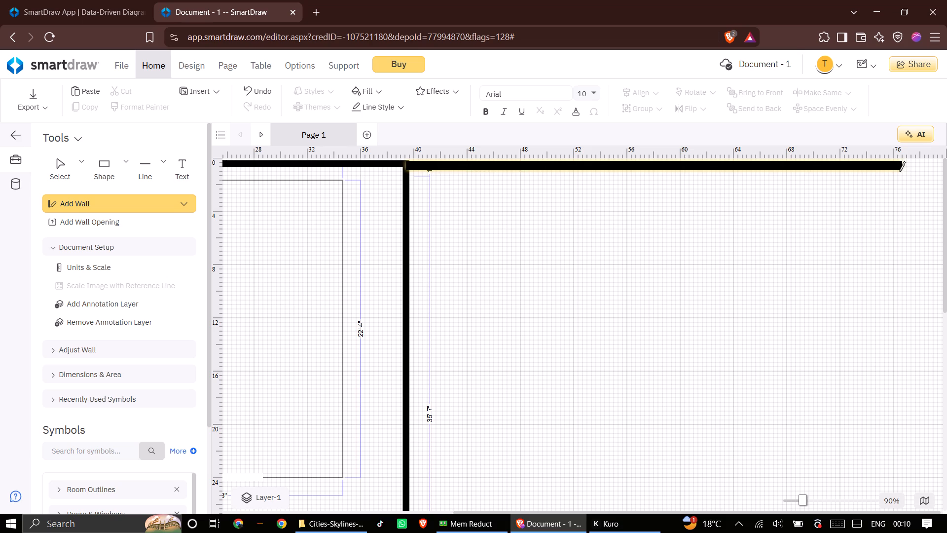
Draw the second enclosure's east wall down about 36' 4" from the end of the new top wall.
{"action": "left_click", "coordinate": [899, 169]}
{"action": "scroll", "coordinate": [899, 469], "scroll_direction": "down", "scroll_amount": 1}
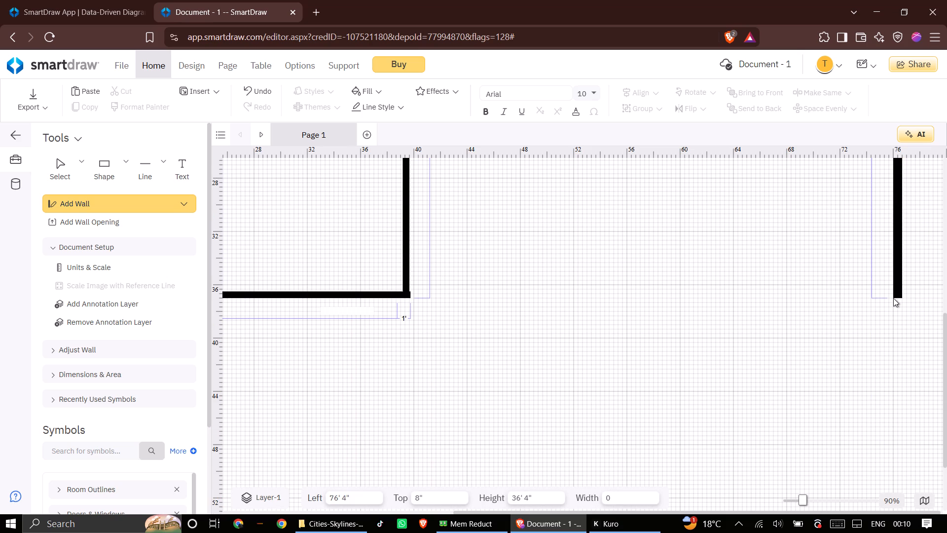
{"action": "left_click", "coordinate": [893, 298]}
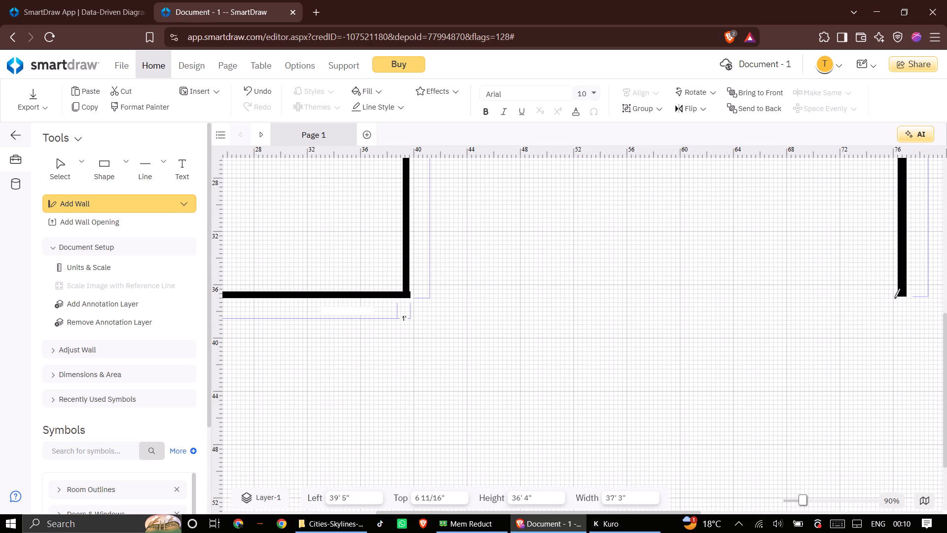
Close the second enclosure with a bottom wall about 36' 8" long back to the first enclosure's lower corner.
{"action": "left_click", "coordinate": [901, 298]}
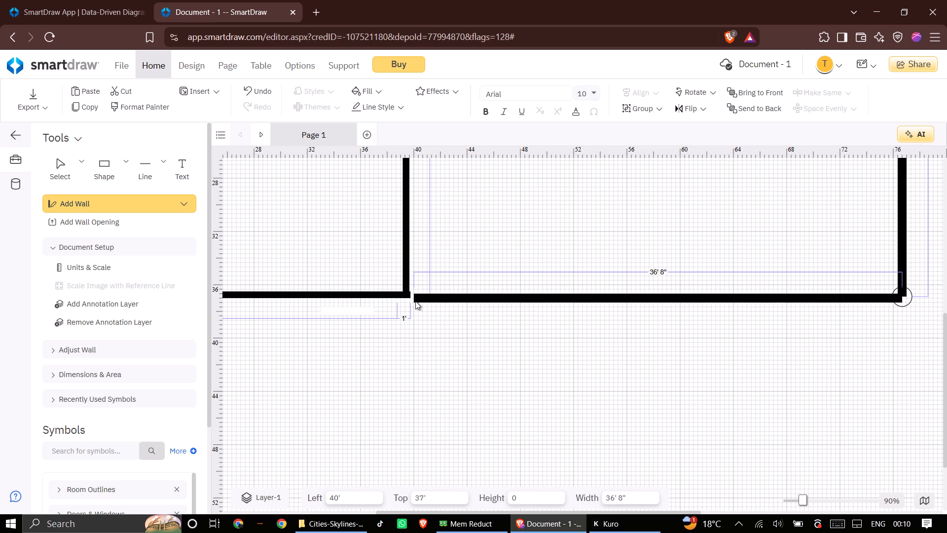
{"action": "left_click", "coordinate": [411, 300]}
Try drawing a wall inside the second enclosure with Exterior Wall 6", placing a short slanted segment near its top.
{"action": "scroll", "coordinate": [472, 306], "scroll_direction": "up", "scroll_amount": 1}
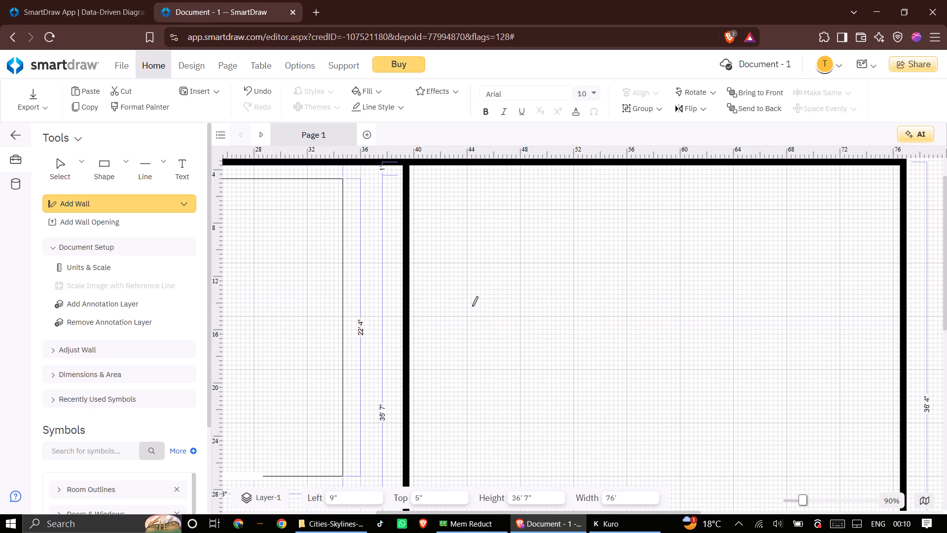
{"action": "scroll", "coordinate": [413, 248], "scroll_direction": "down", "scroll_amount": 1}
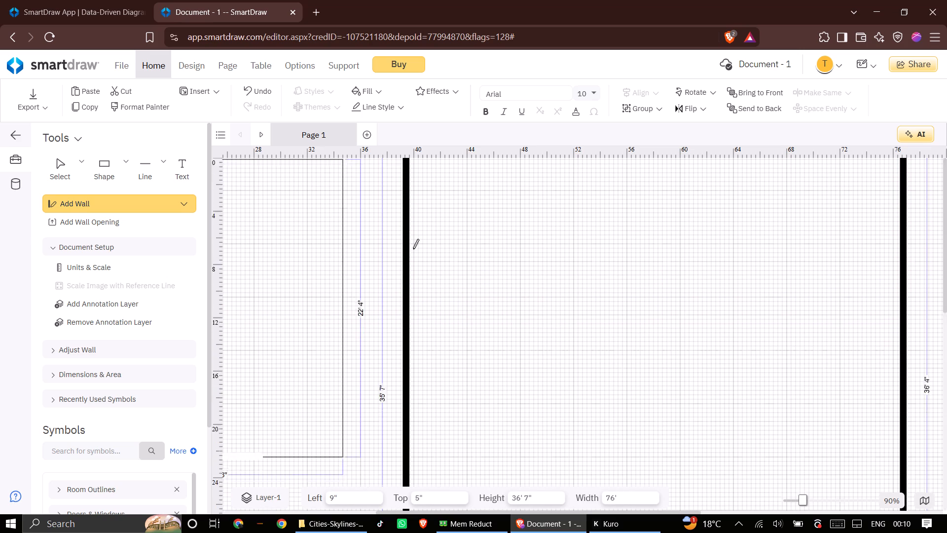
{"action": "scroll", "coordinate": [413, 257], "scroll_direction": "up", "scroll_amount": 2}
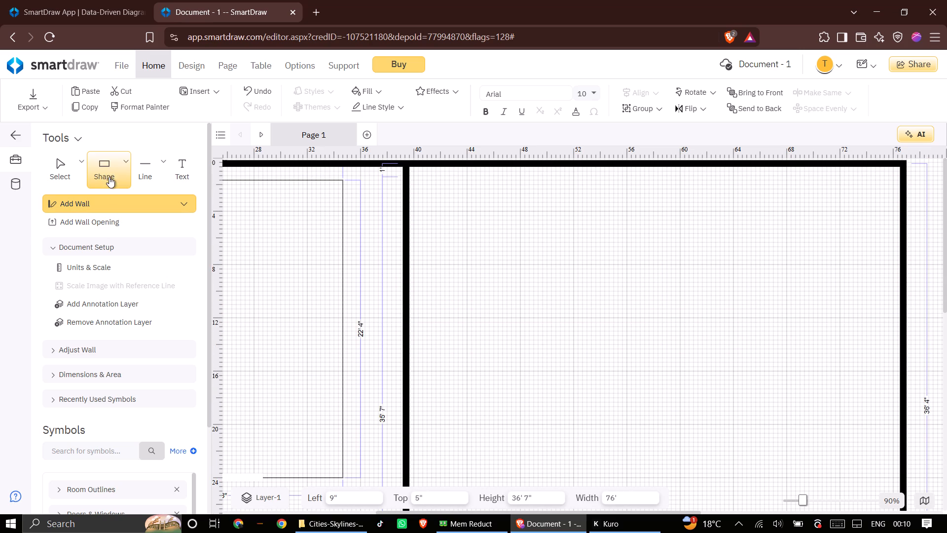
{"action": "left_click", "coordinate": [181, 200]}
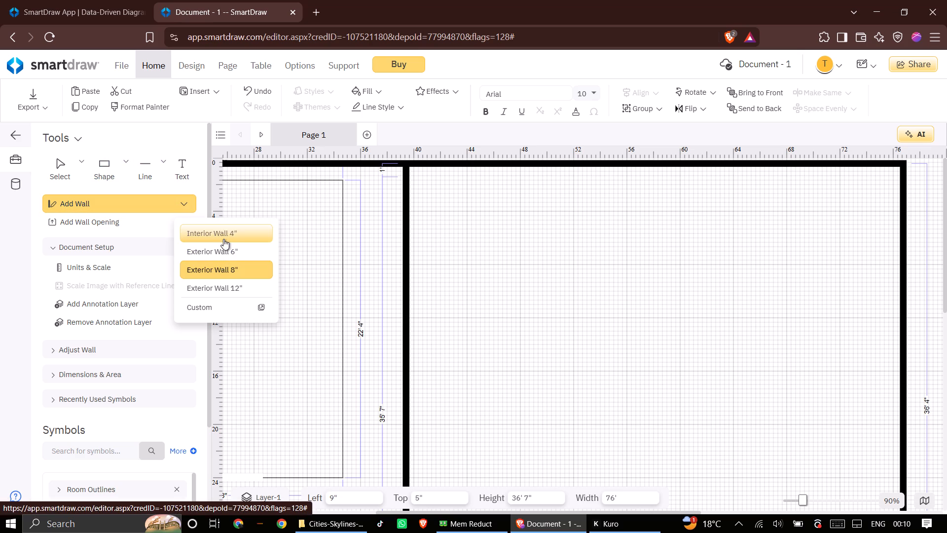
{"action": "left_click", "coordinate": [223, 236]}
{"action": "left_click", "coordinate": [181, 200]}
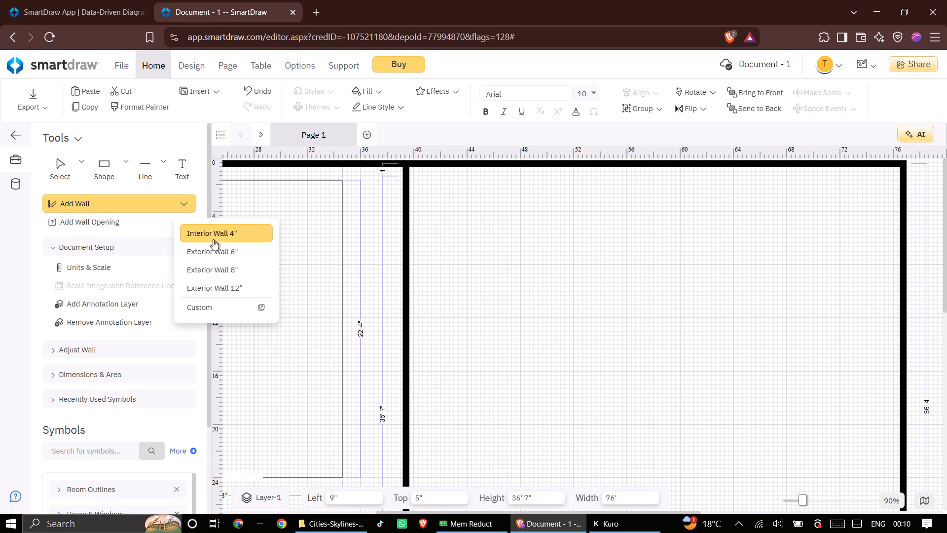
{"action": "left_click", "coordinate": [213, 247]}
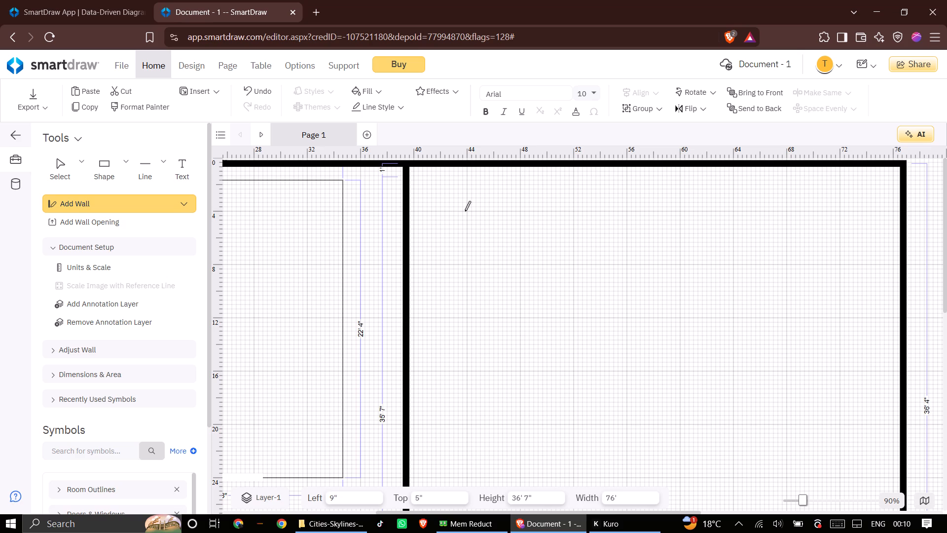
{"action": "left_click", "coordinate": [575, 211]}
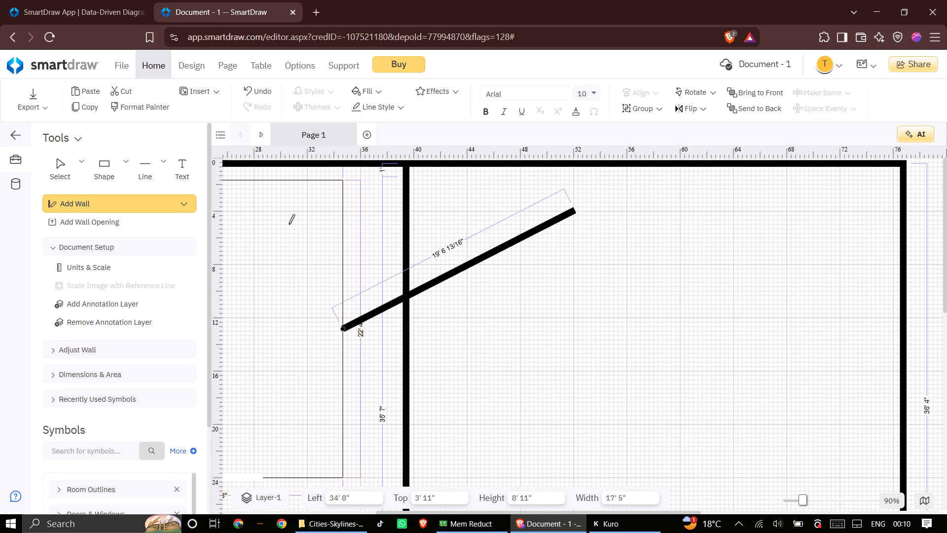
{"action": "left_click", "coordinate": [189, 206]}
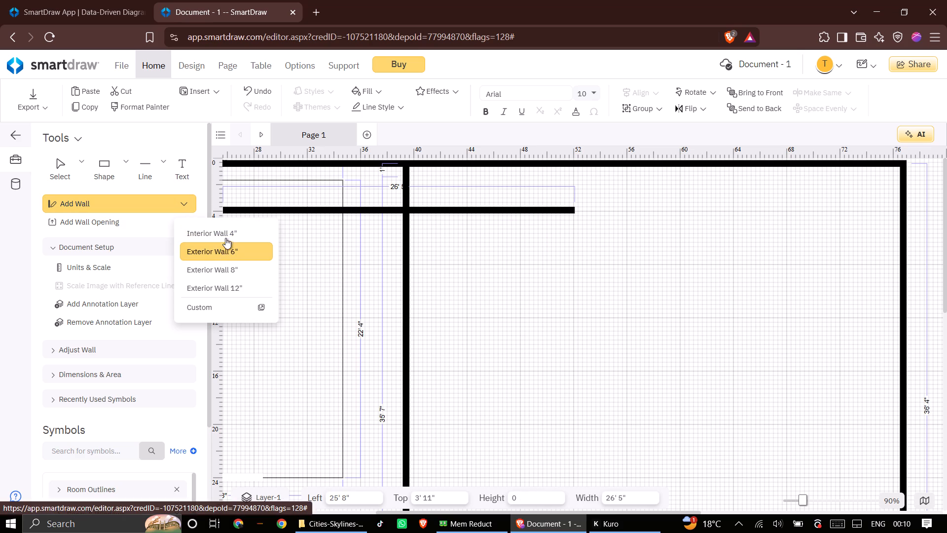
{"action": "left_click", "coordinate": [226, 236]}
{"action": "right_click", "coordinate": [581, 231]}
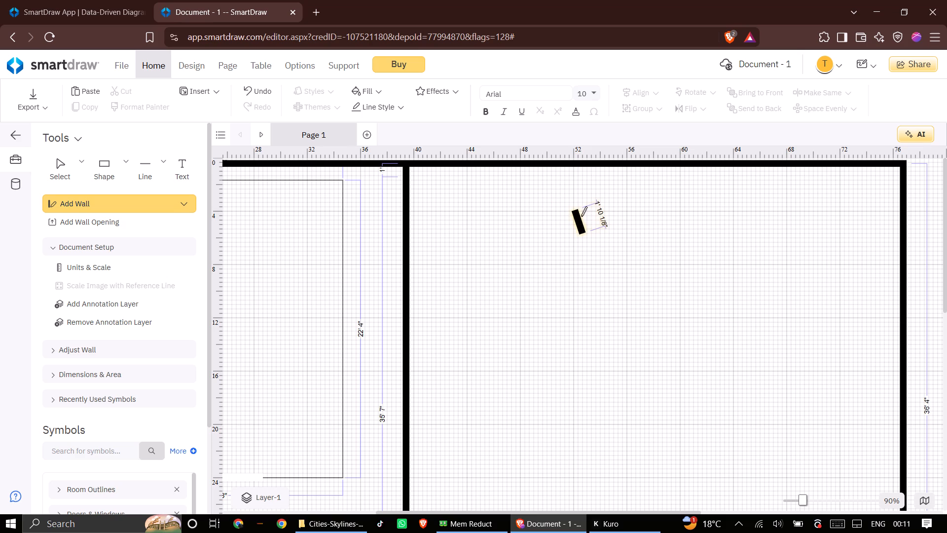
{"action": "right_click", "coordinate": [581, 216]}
Set the type for new walls to Interior Wall 4".
{"action": "left_click", "coordinate": [182, 205]}
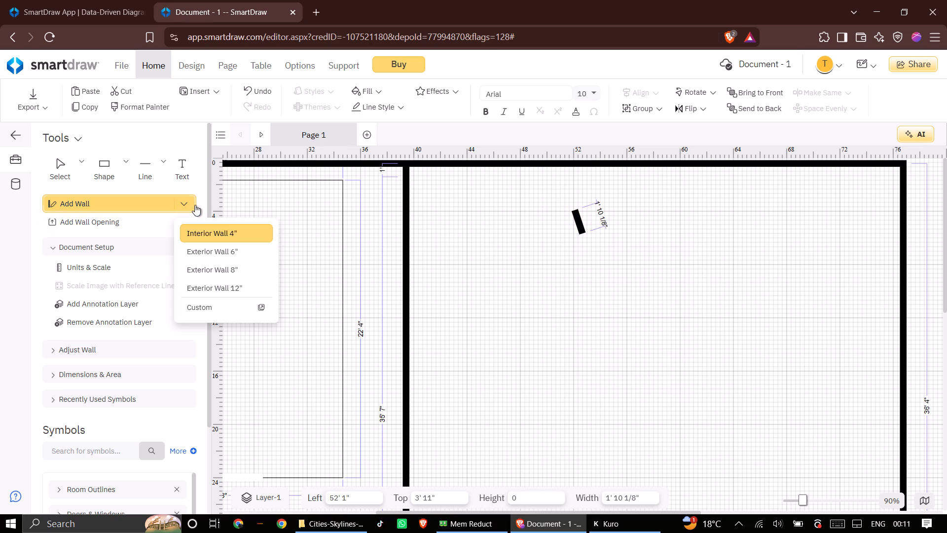
{"action": "double_click", "coordinate": [233, 230]}
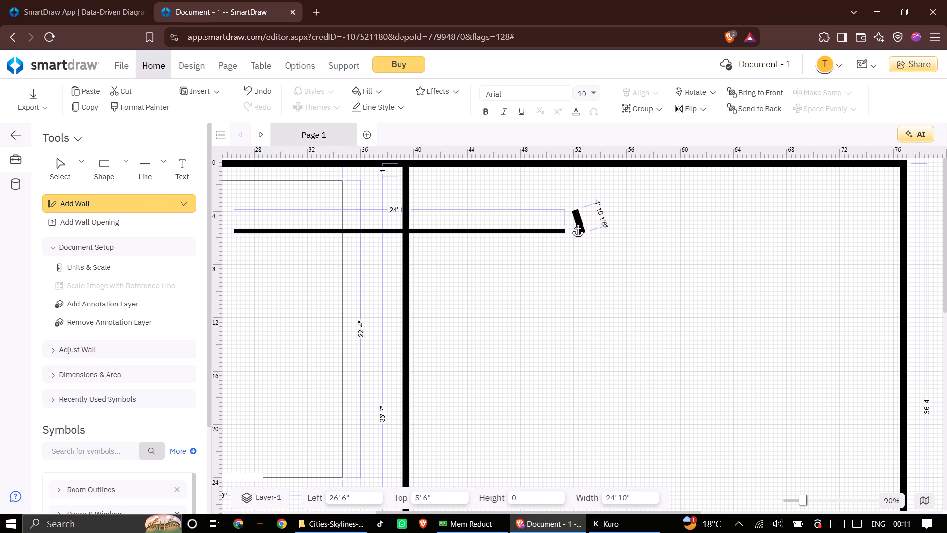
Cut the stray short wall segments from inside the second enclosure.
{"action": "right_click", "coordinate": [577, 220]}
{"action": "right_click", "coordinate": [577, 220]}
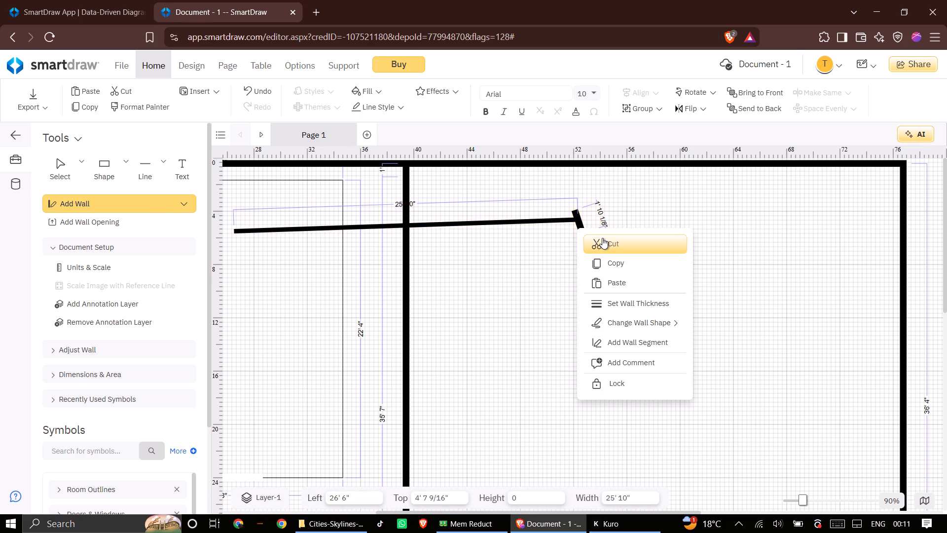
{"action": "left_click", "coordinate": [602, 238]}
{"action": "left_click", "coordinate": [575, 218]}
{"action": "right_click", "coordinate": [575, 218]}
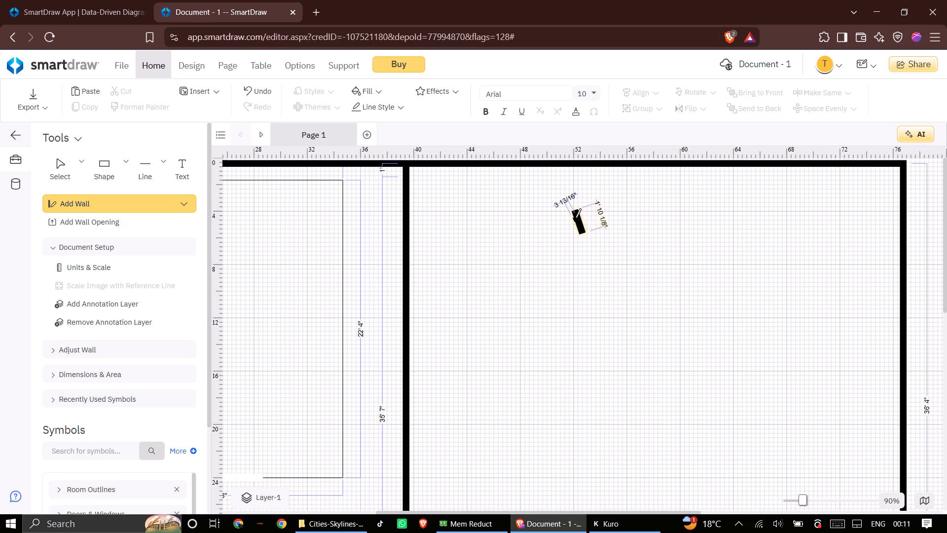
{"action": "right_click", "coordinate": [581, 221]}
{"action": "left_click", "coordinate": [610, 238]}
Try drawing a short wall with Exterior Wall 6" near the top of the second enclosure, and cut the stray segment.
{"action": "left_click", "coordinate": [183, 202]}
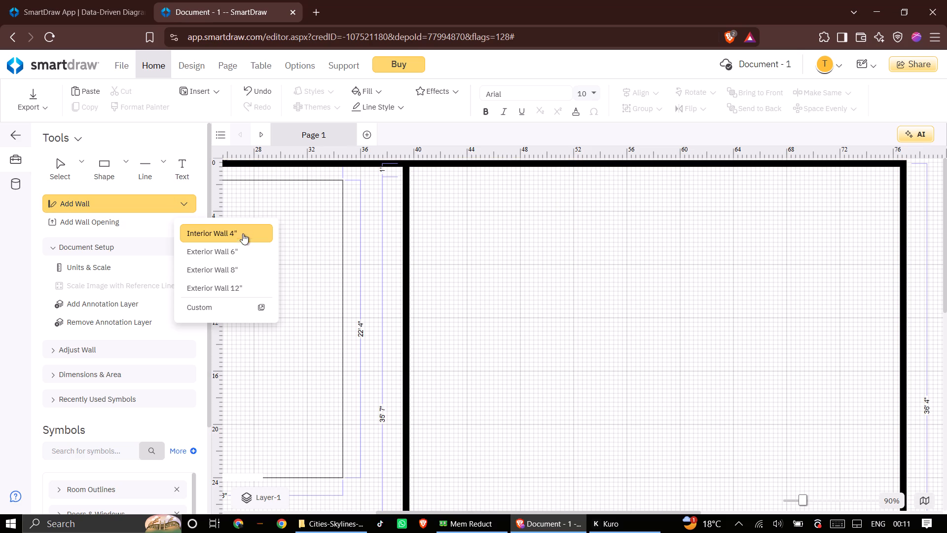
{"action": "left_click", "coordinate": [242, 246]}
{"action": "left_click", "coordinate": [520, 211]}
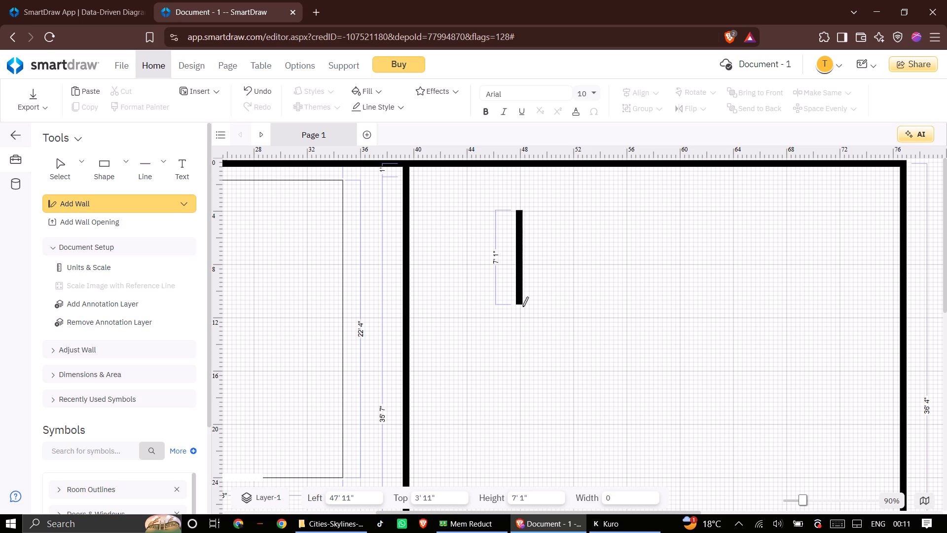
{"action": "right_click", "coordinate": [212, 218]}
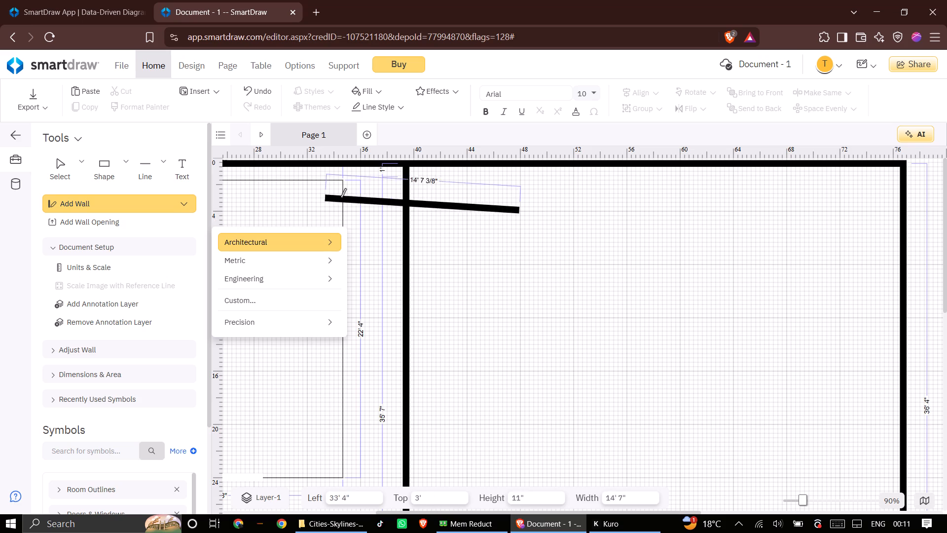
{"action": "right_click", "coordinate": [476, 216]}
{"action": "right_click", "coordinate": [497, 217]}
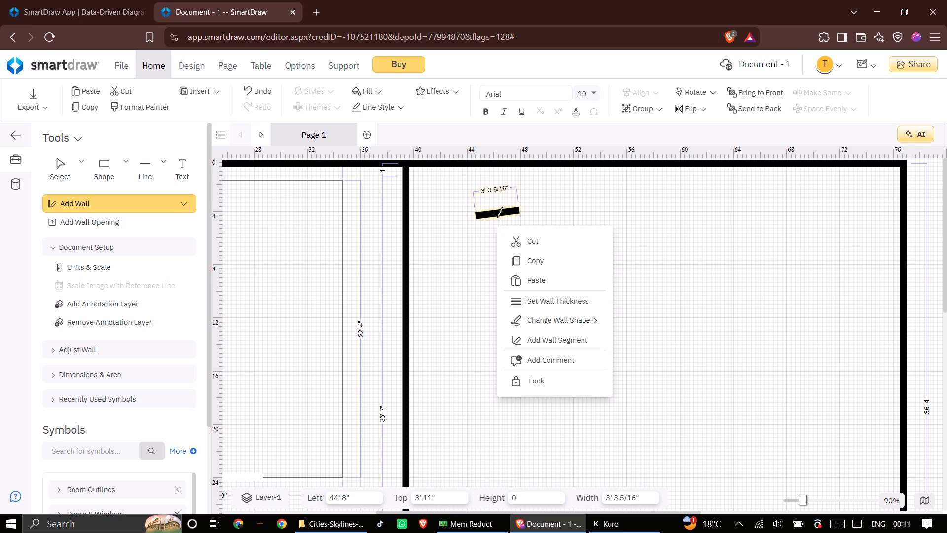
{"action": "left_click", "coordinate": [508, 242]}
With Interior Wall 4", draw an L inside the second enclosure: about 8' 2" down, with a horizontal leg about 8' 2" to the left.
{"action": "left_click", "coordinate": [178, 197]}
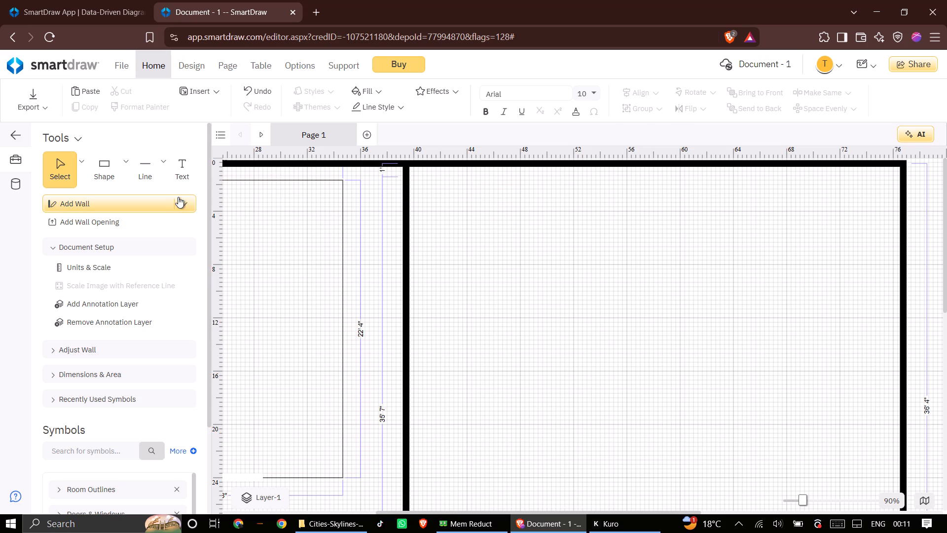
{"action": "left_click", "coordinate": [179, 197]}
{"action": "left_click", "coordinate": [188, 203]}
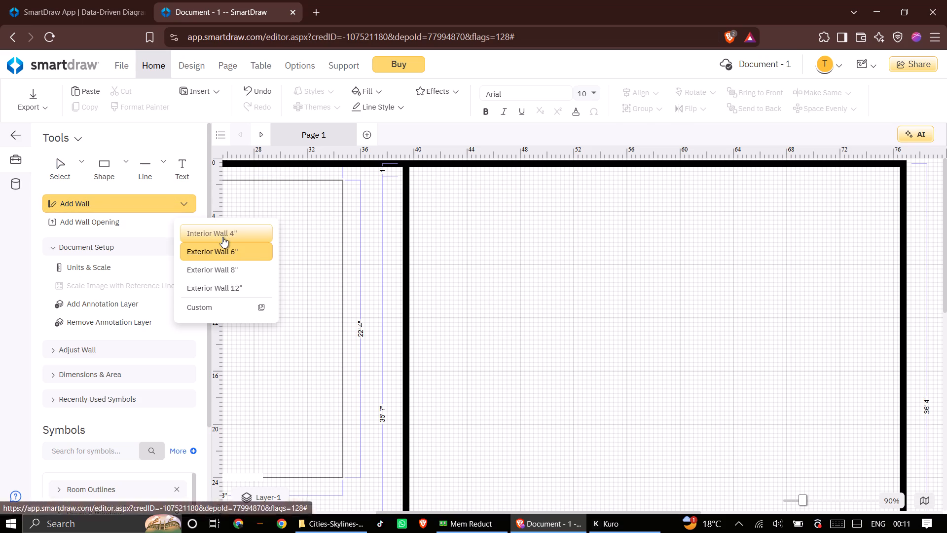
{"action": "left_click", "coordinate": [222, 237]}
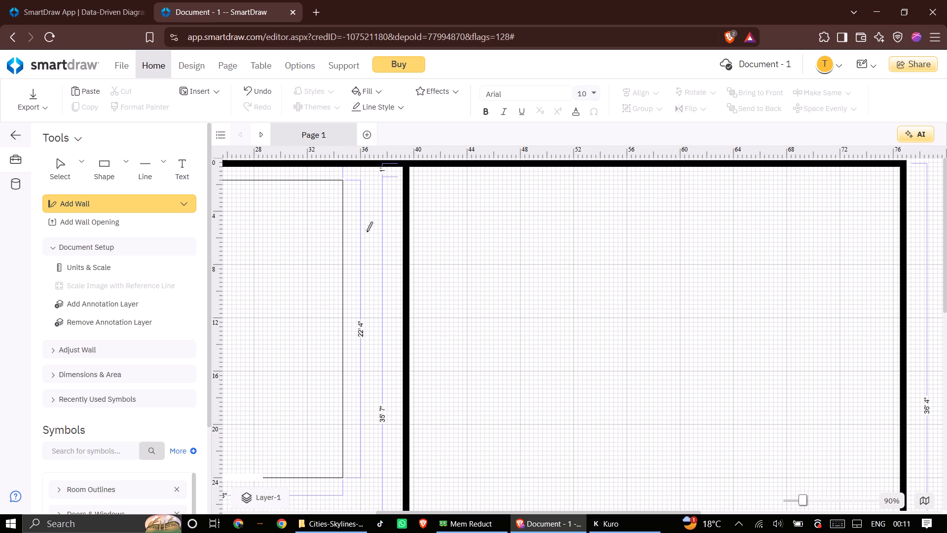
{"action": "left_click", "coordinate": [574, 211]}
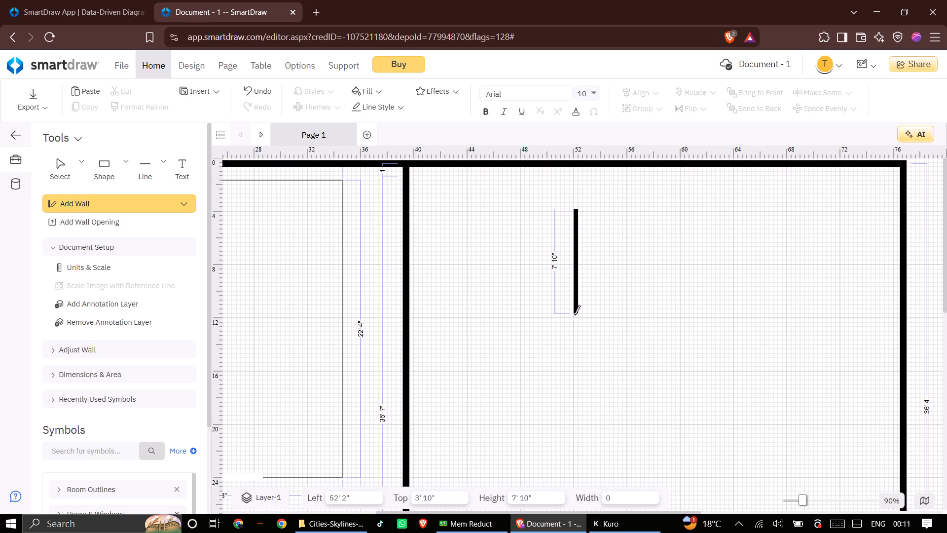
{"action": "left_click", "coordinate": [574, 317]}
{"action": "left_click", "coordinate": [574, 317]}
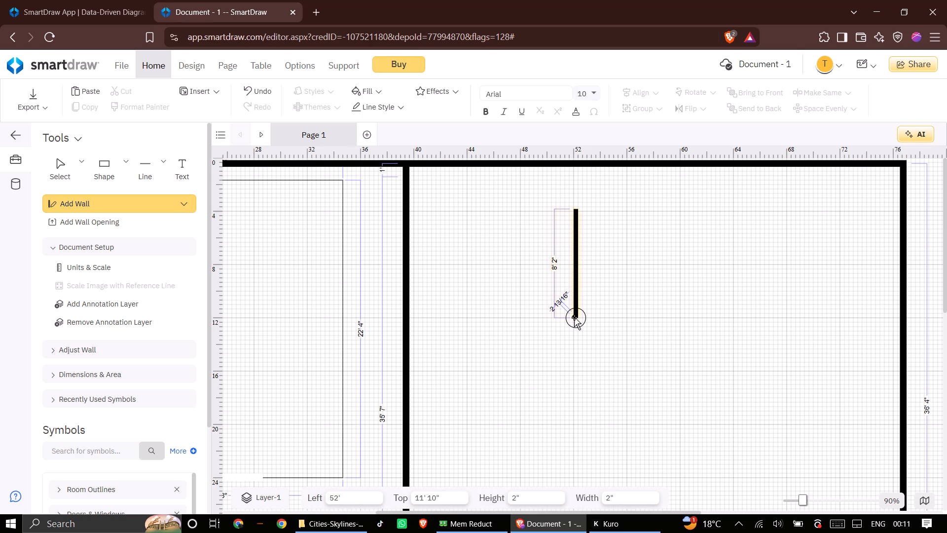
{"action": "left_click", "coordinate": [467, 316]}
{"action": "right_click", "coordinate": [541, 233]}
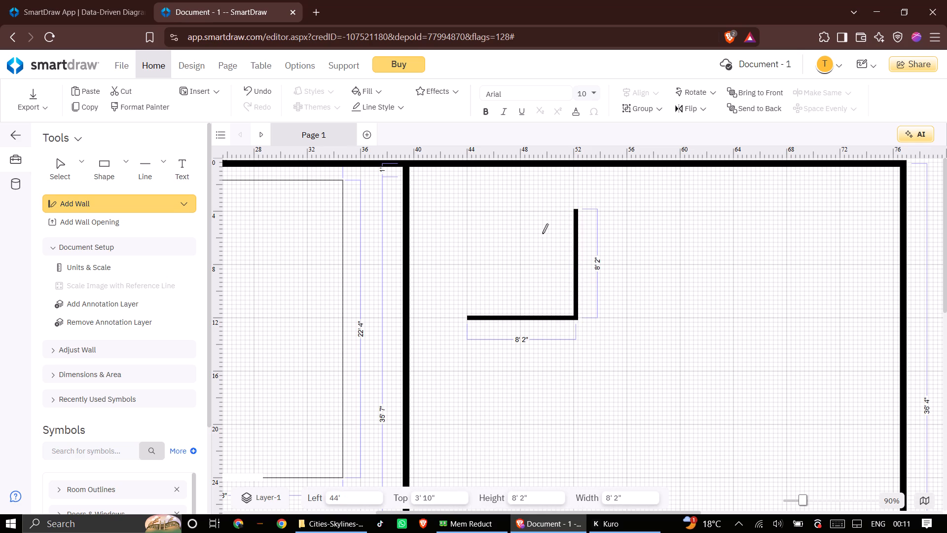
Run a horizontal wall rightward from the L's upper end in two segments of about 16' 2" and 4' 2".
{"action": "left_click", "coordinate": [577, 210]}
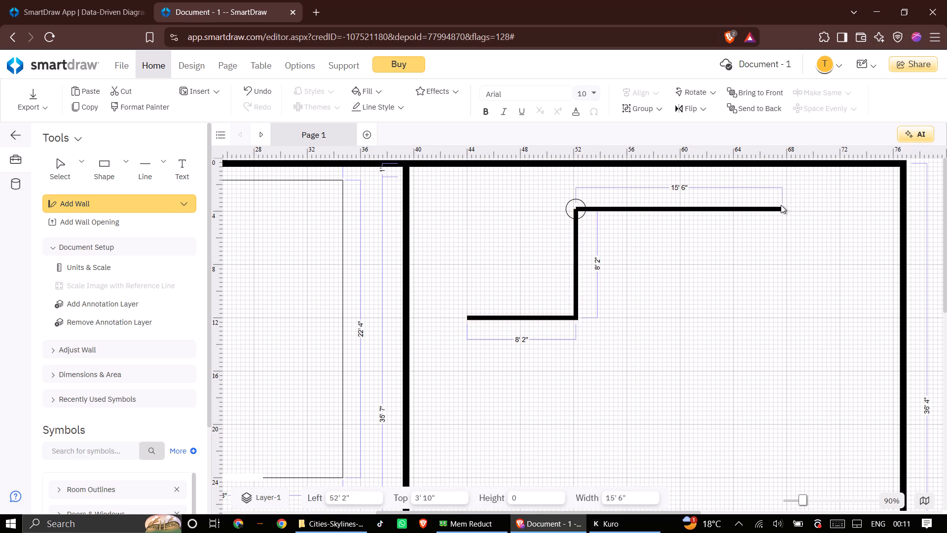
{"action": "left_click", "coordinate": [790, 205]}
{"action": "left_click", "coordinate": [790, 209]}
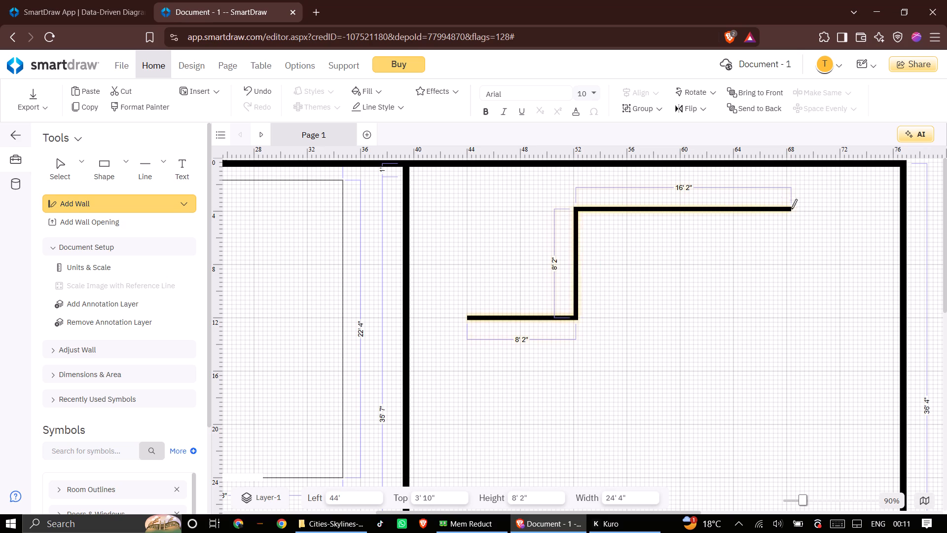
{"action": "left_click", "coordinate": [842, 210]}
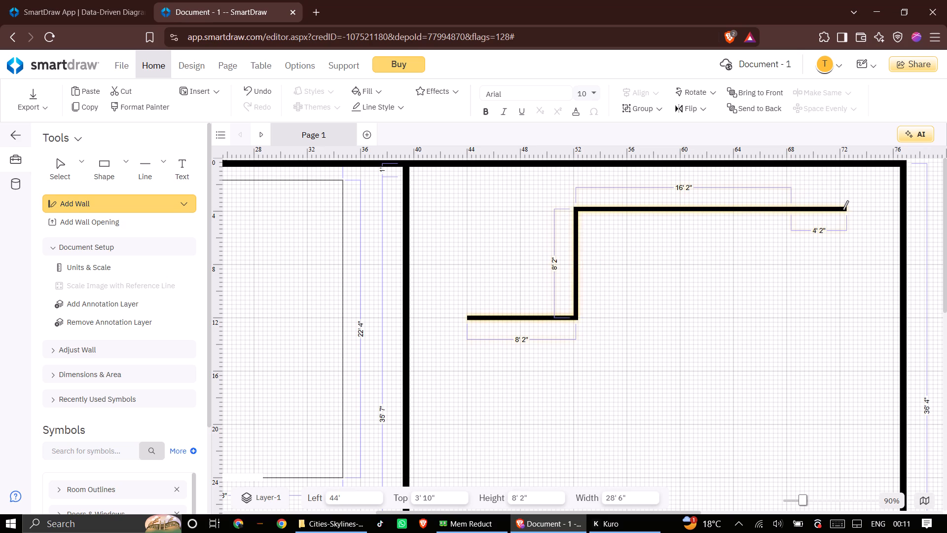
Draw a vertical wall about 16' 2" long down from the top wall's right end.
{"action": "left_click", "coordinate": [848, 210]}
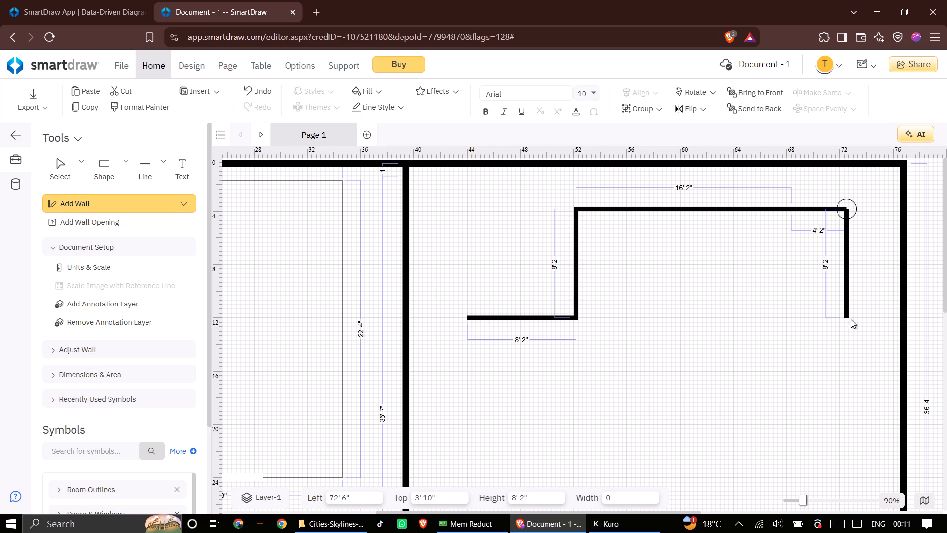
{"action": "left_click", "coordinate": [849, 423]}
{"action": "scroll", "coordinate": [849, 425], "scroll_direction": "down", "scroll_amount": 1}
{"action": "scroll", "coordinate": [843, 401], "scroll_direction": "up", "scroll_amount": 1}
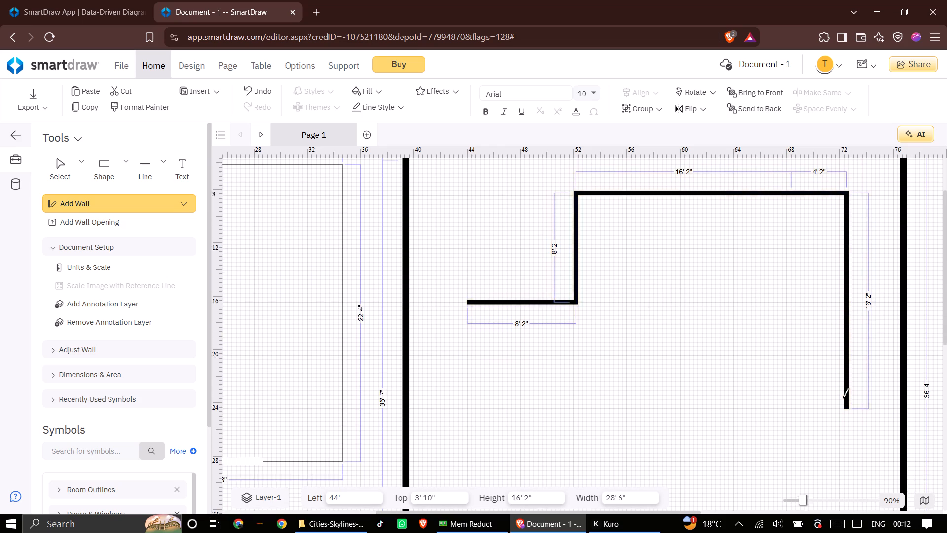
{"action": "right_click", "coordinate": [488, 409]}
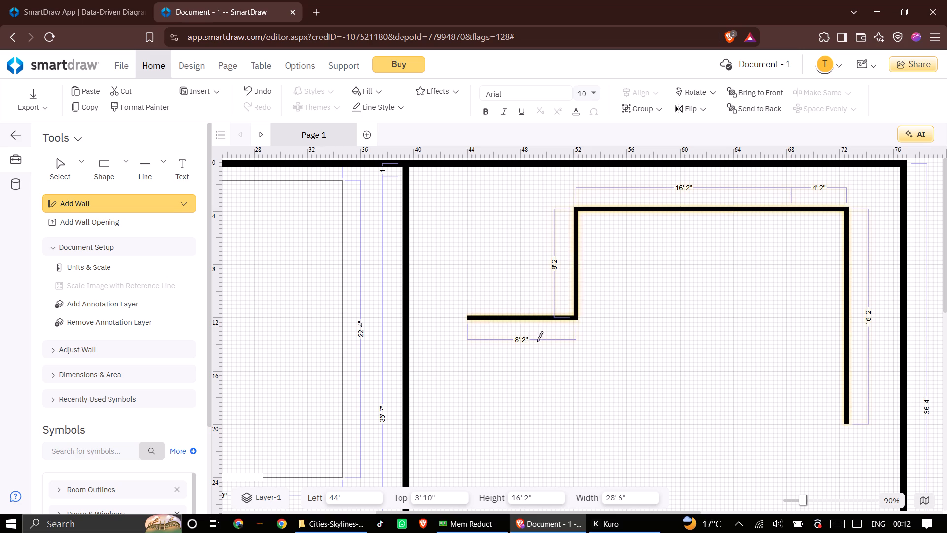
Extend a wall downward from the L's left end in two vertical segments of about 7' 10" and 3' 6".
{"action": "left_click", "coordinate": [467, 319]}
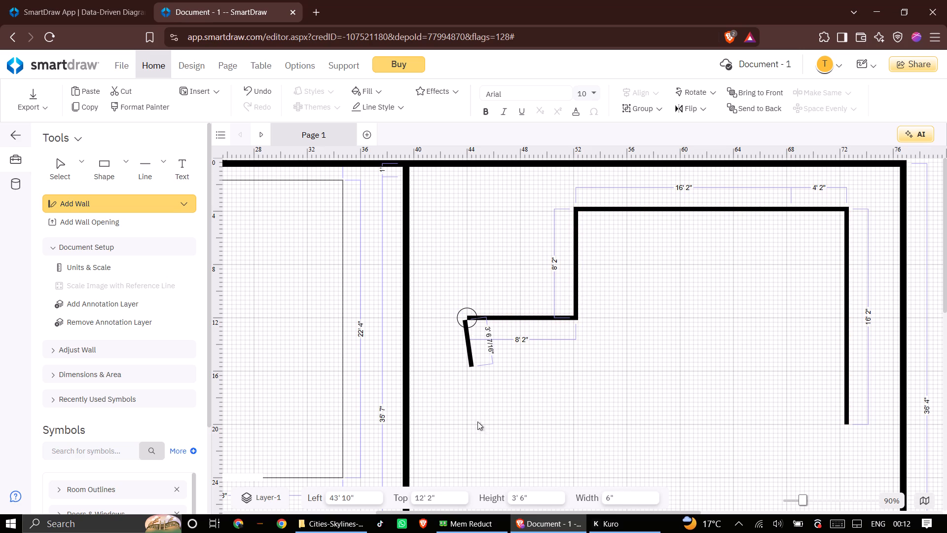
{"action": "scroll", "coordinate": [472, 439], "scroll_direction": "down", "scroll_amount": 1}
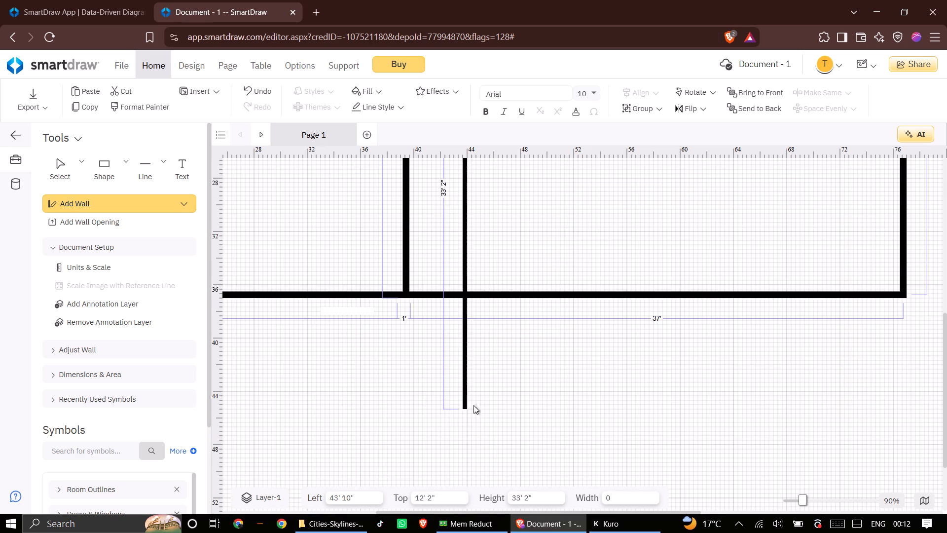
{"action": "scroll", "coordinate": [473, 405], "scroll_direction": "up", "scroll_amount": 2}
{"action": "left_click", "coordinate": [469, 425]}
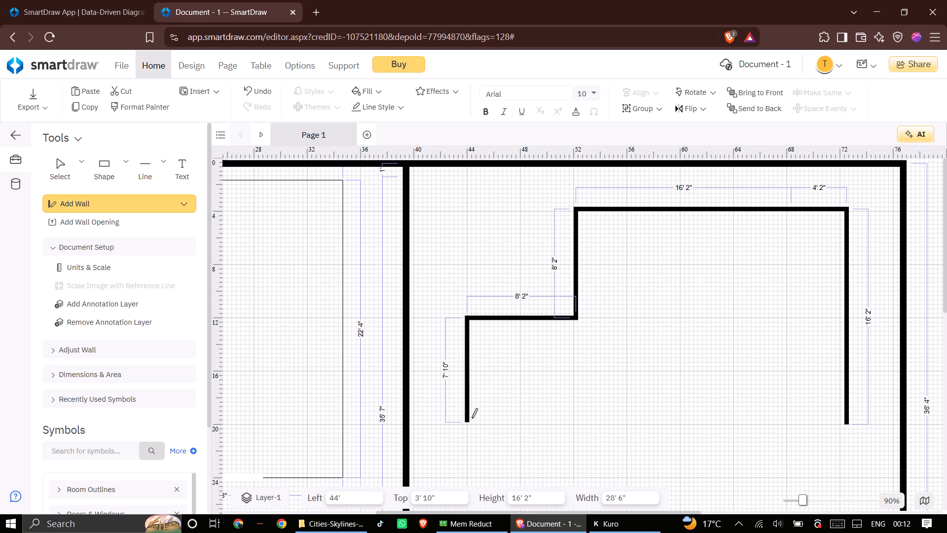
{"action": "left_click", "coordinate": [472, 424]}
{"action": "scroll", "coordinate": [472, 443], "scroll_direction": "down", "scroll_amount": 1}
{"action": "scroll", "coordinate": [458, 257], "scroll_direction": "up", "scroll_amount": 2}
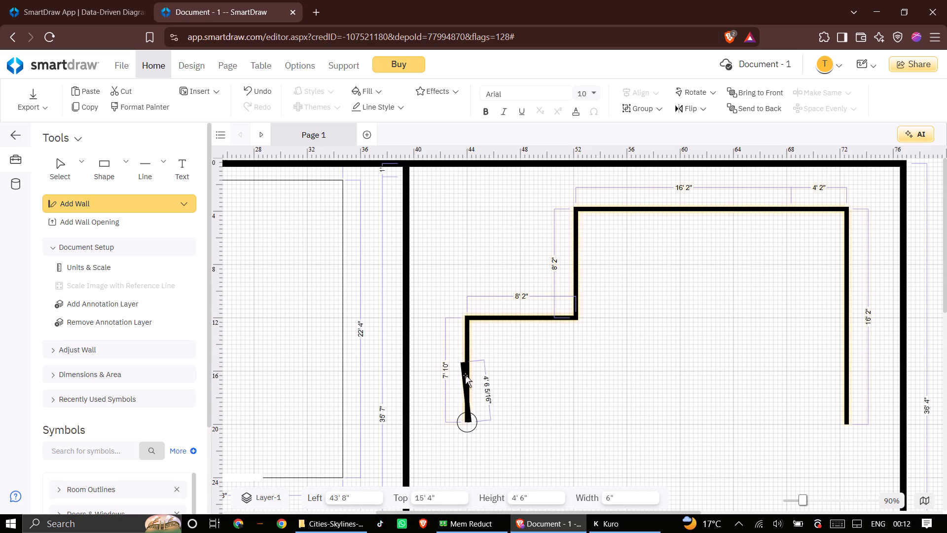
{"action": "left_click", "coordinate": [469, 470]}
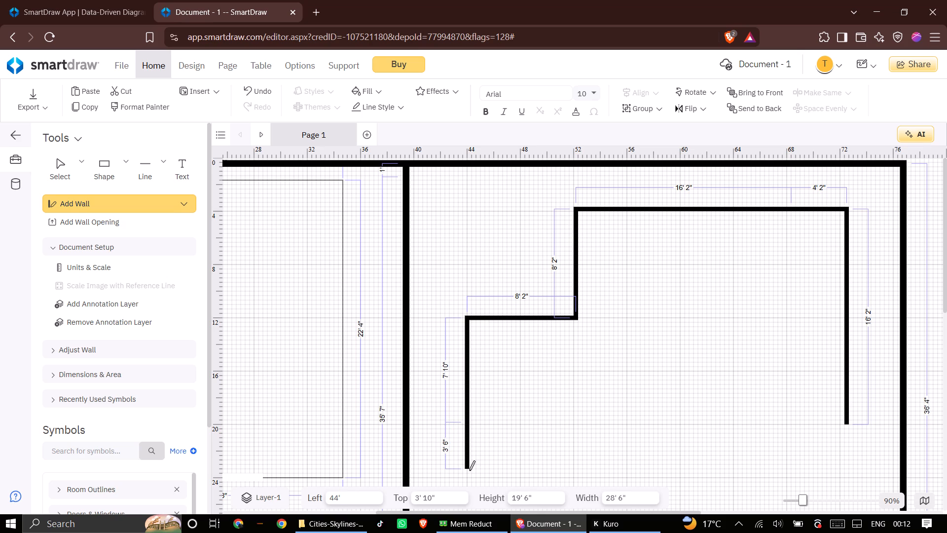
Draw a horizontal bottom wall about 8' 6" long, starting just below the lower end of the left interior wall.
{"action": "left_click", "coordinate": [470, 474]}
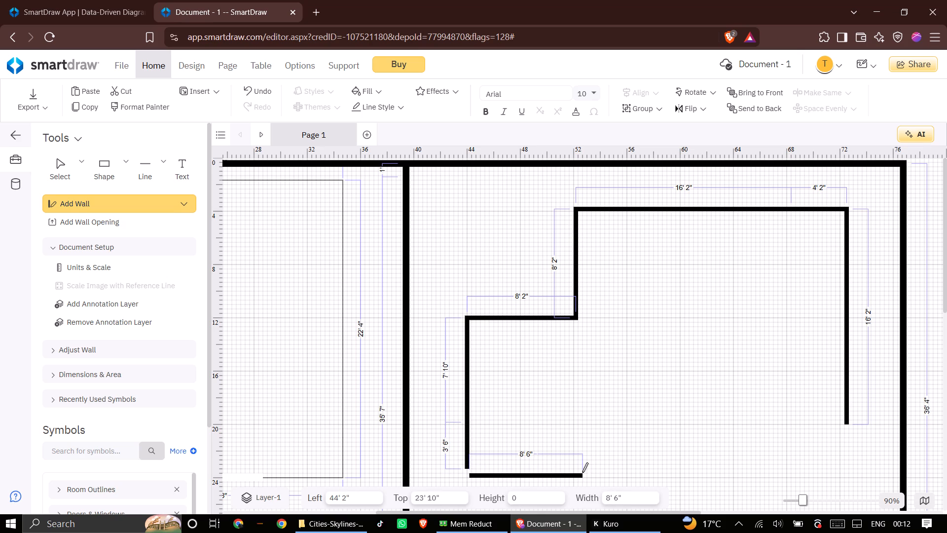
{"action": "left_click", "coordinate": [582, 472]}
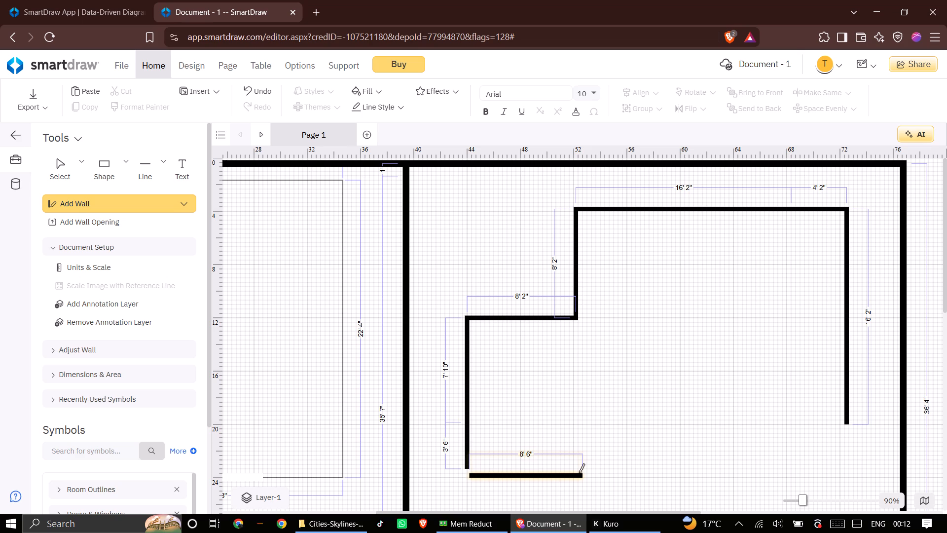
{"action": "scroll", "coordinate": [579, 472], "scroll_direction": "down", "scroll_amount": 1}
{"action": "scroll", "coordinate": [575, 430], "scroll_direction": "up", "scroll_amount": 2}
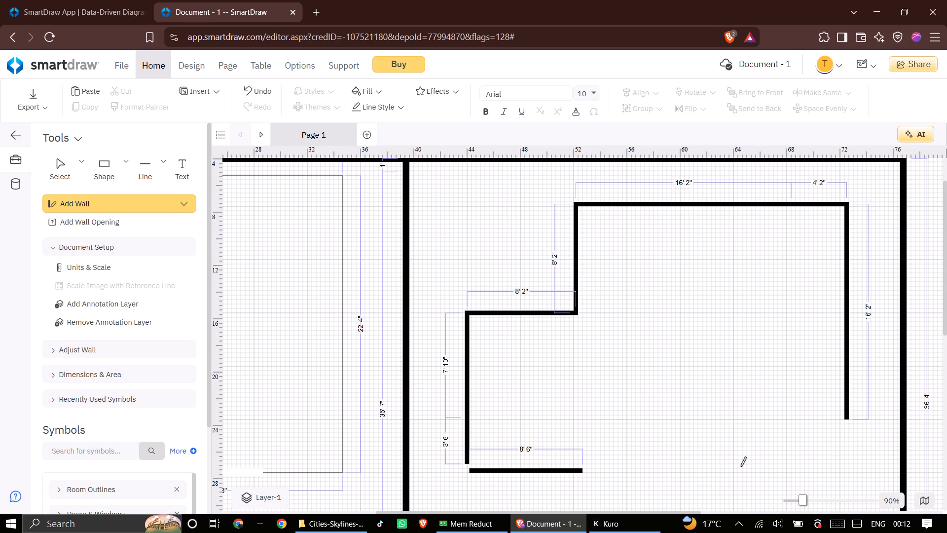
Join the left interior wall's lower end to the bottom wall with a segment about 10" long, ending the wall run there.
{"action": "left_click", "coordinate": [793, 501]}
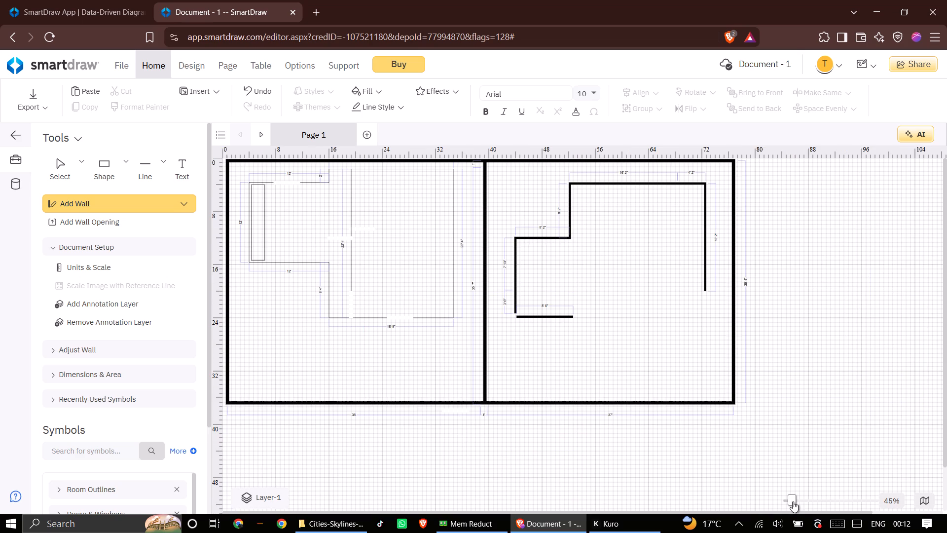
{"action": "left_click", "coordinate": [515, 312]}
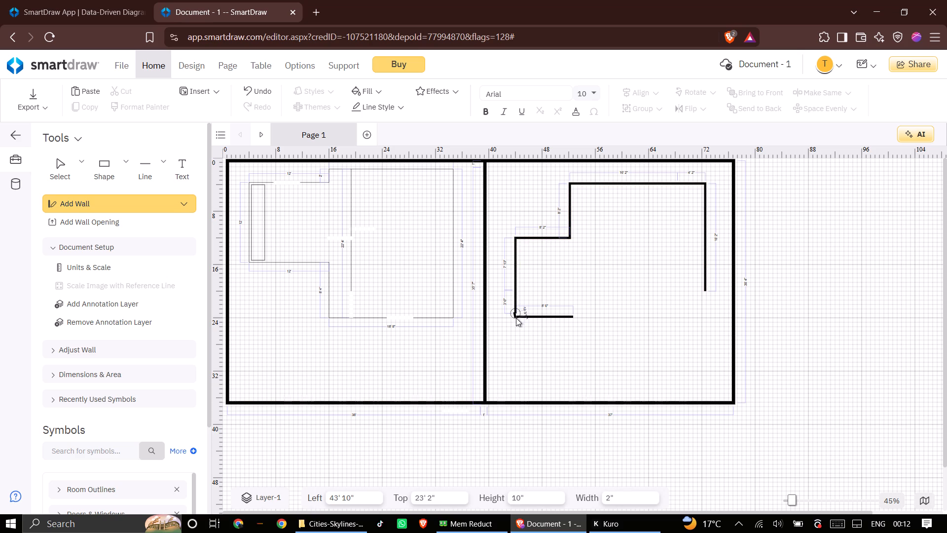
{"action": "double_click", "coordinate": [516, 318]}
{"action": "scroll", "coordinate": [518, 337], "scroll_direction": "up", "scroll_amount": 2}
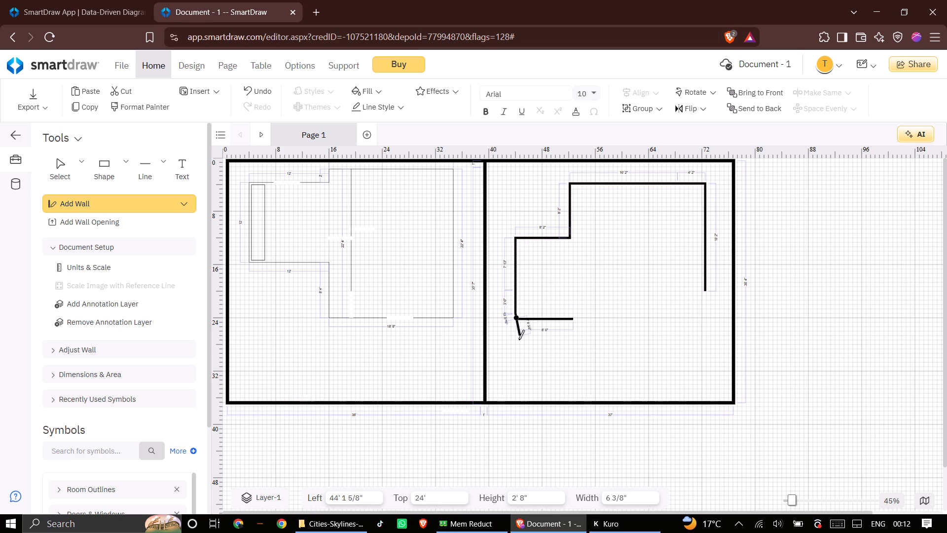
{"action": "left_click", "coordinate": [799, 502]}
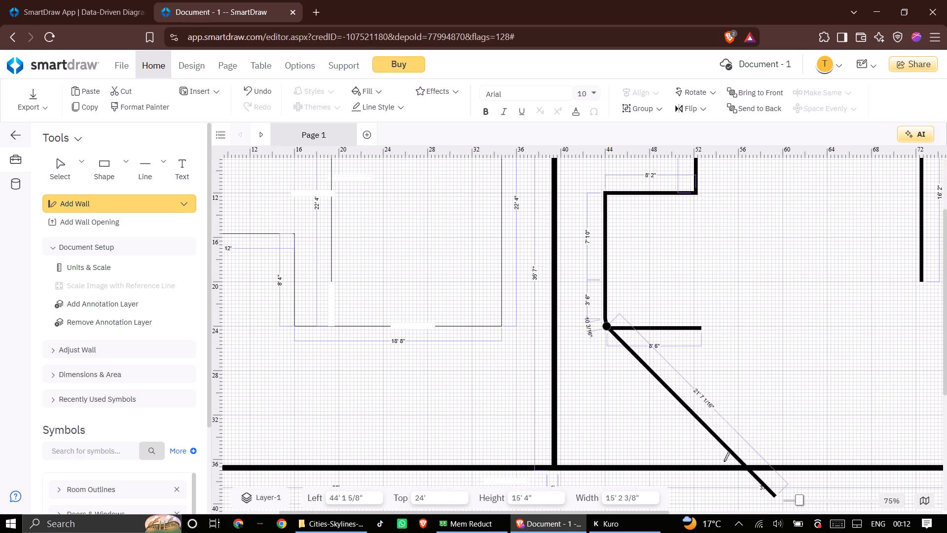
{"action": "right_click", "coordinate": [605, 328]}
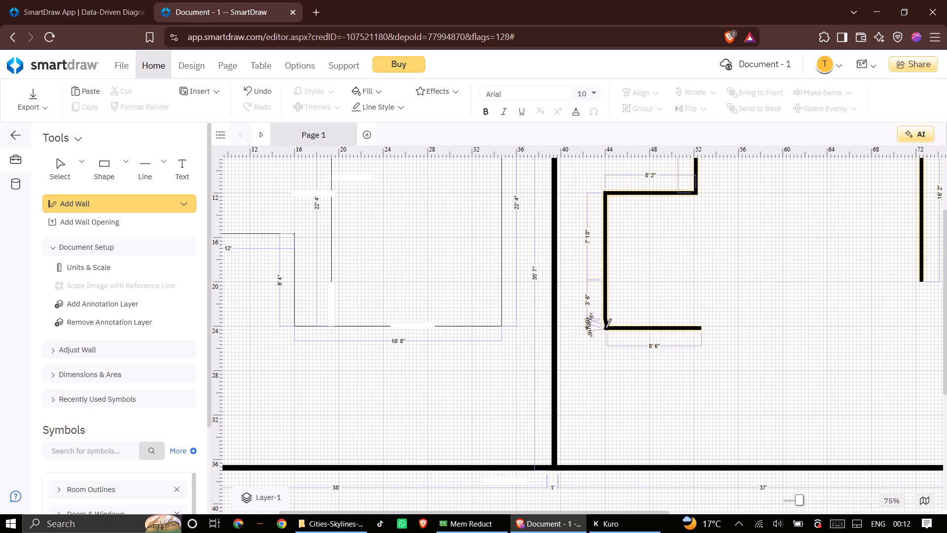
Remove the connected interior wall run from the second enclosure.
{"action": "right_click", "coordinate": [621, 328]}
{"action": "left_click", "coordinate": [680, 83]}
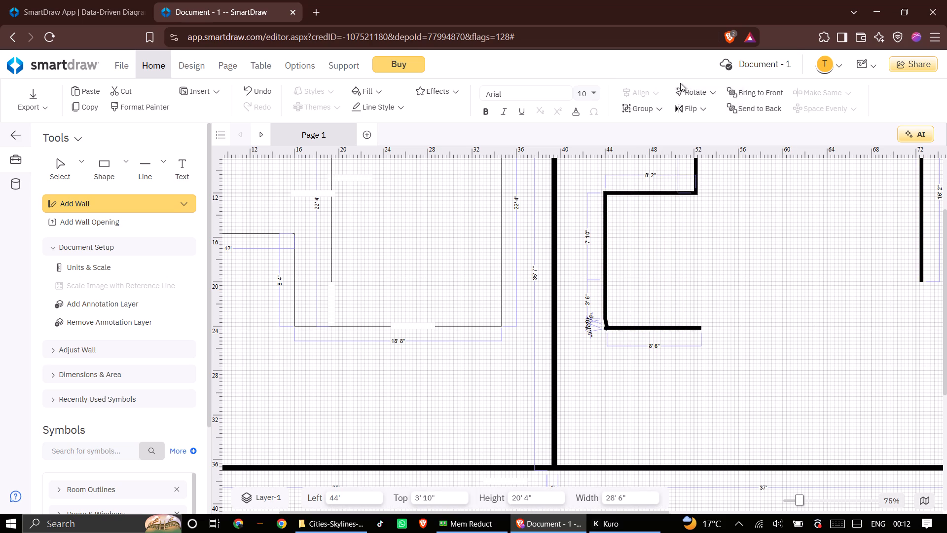
Place a 6' by 3' rectangle shape inside the second enclosure near its upper-left corner, at about 44' left and 3' 8" top.
{"action": "scroll", "coordinate": [640, 290], "scroll_direction": "up", "scroll_amount": 1}
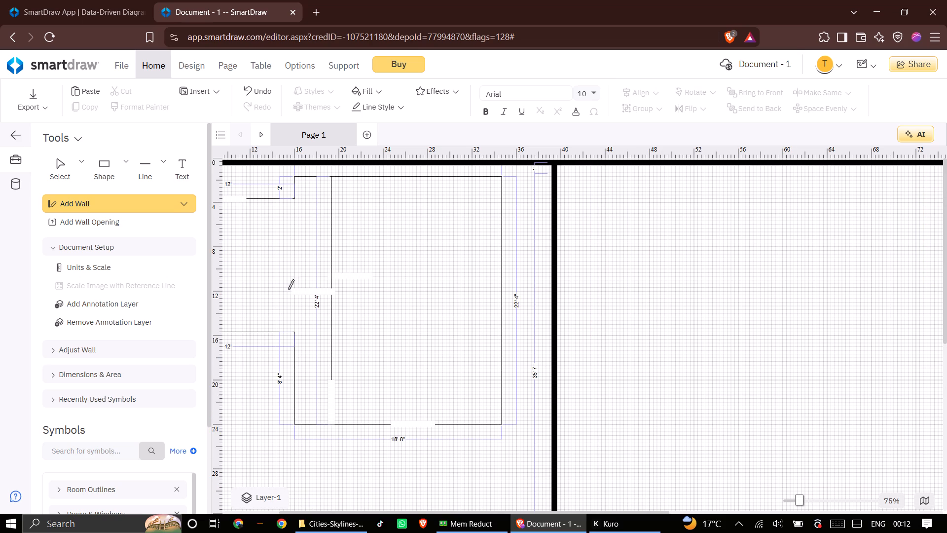
{"action": "left_click", "coordinate": [113, 180]}
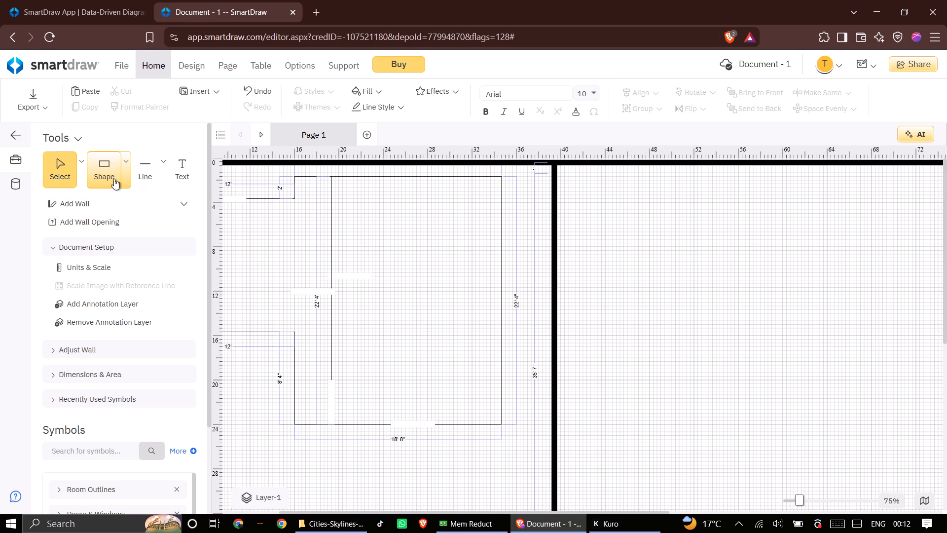
{"action": "left_click", "coordinate": [130, 175]}
{"action": "left_click", "coordinate": [148, 208]}
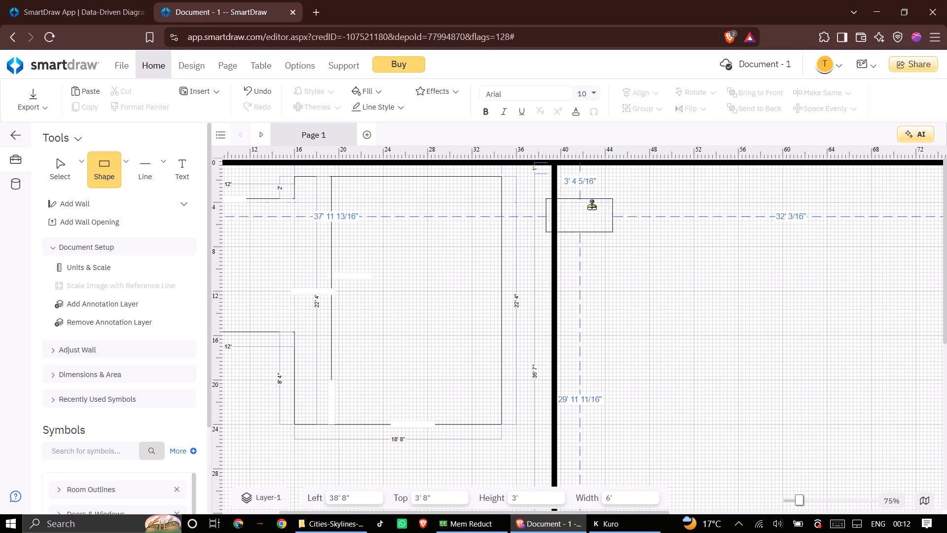
{"action": "left_click", "coordinate": [637, 216]}
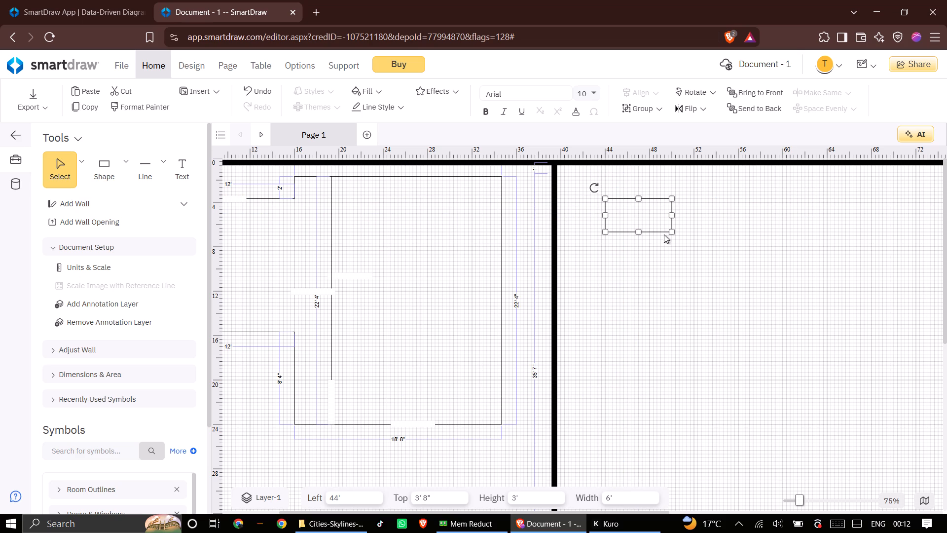
Enlarge the rectangle in the second enclosure to about 16' 4" wide by 11' 4" high.
{"action": "left_click_drag", "start_coordinate": [672, 232], "coordinate": [764, 333]}
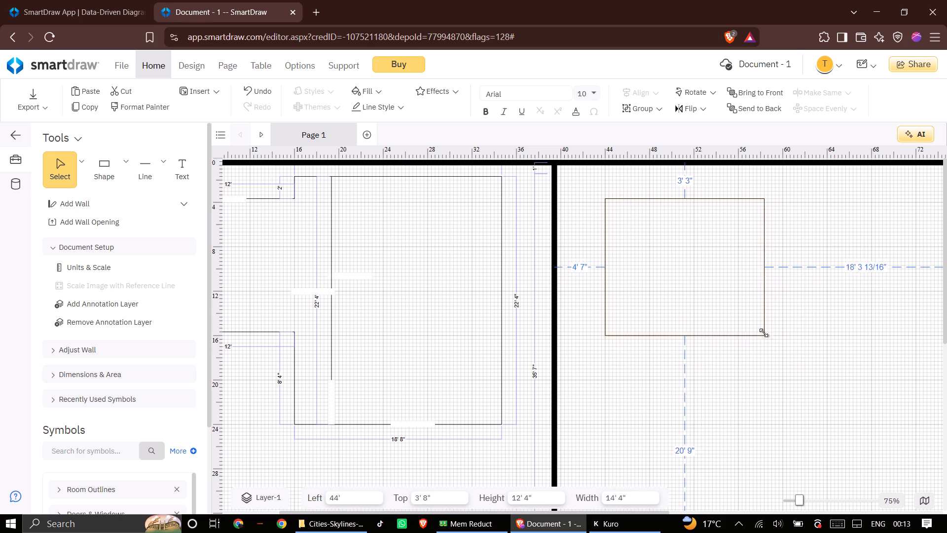
{"action": "left_click_drag", "start_coordinate": [764, 333], "coordinate": [785, 324]}
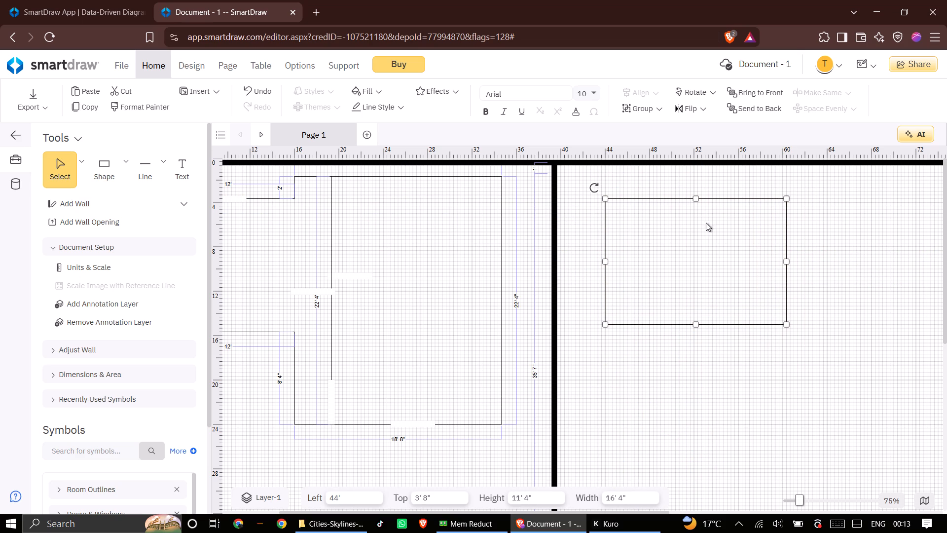
Move the enlarged rectangle slightly down, to about 44' left and 4' 1/2" top.
{"action": "left_click_drag", "start_coordinate": [706, 223], "coordinate": [716, 236]}
{"action": "left_click", "coordinate": [711, 199]}
{"action": "left_click_drag", "start_coordinate": [711, 199], "coordinate": [713, 205]}
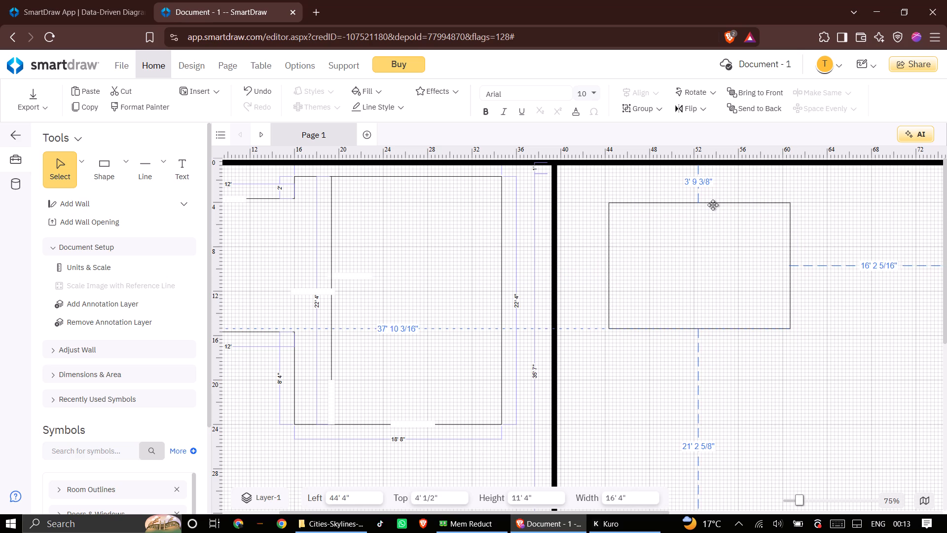
{"action": "left_click_drag", "start_coordinate": [713, 205], "coordinate": [709, 205]}
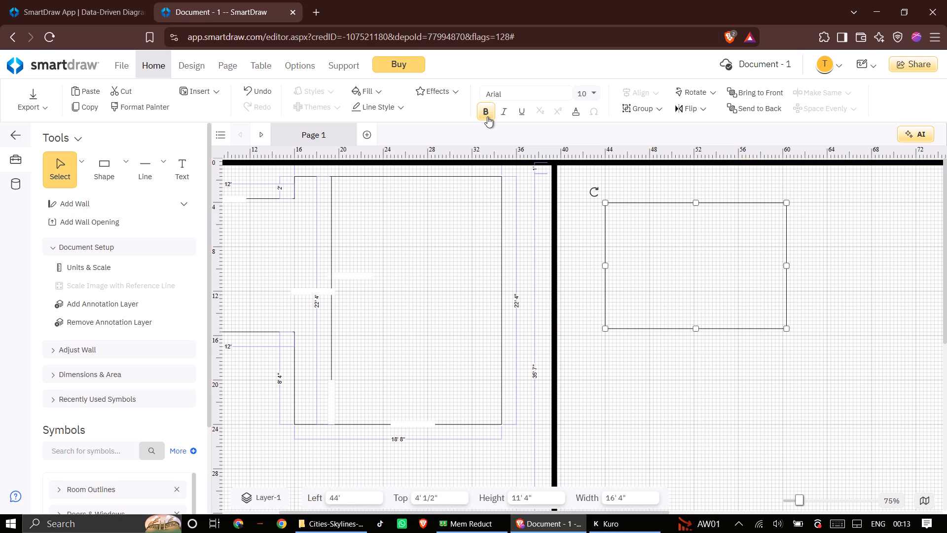
Turn on bold formatting with the rectangle selected, and deselect the rectangle.
{"action": "left_click", "coordinate": [487, 116]}
{"action": "left_click", "coordinate": [635, 253]}
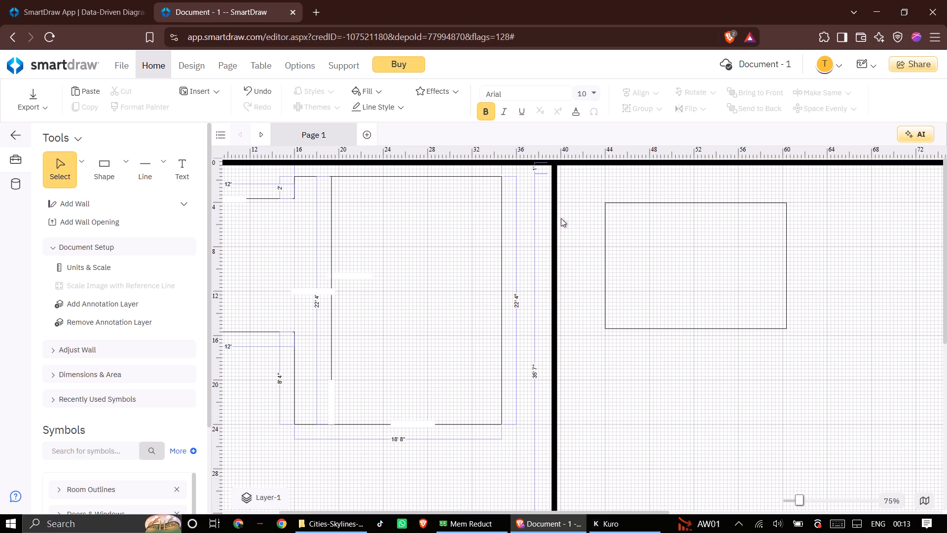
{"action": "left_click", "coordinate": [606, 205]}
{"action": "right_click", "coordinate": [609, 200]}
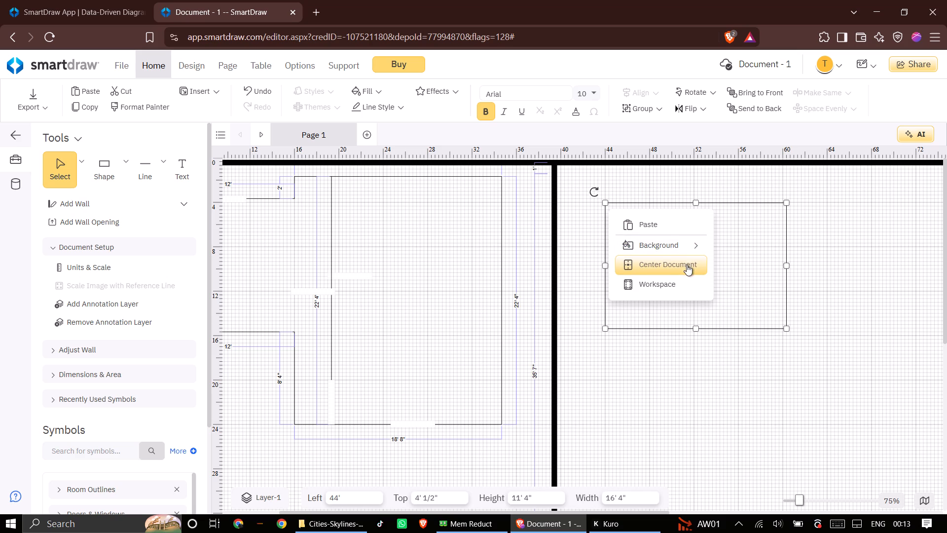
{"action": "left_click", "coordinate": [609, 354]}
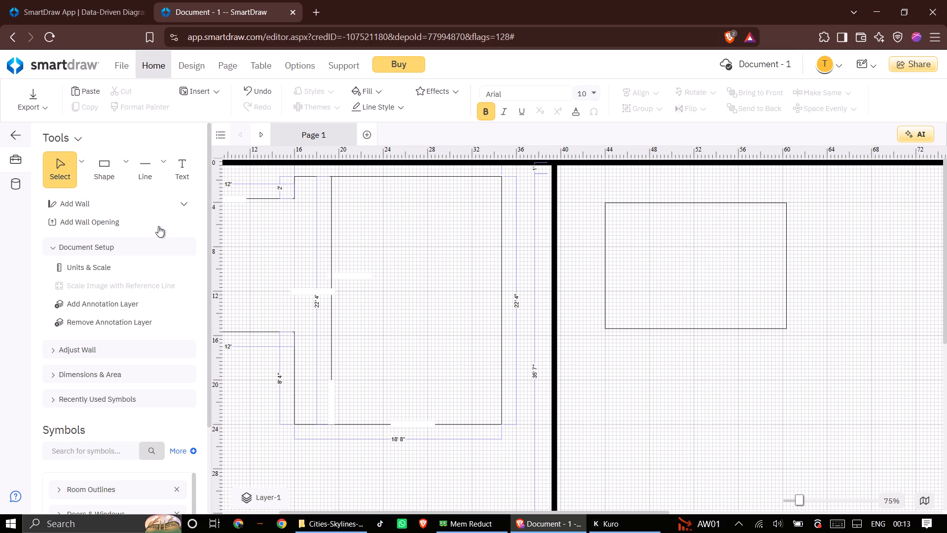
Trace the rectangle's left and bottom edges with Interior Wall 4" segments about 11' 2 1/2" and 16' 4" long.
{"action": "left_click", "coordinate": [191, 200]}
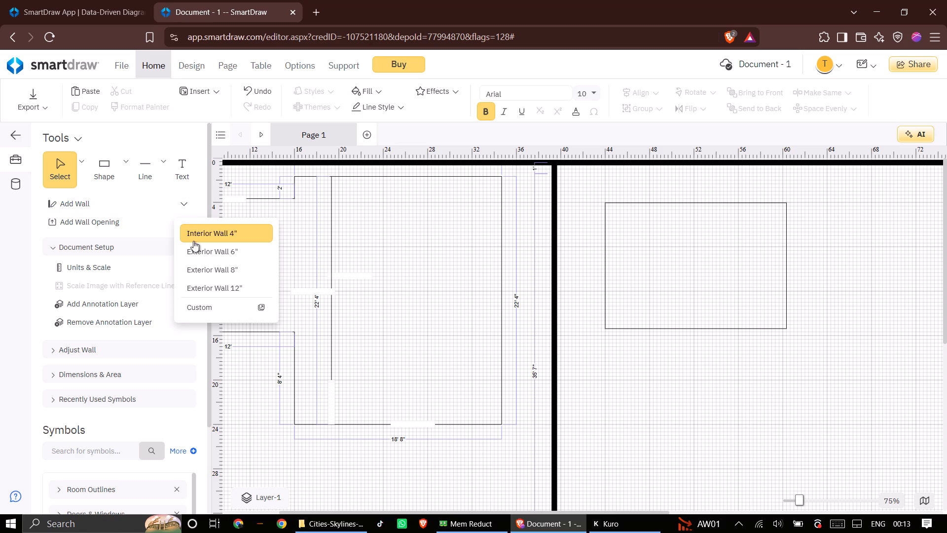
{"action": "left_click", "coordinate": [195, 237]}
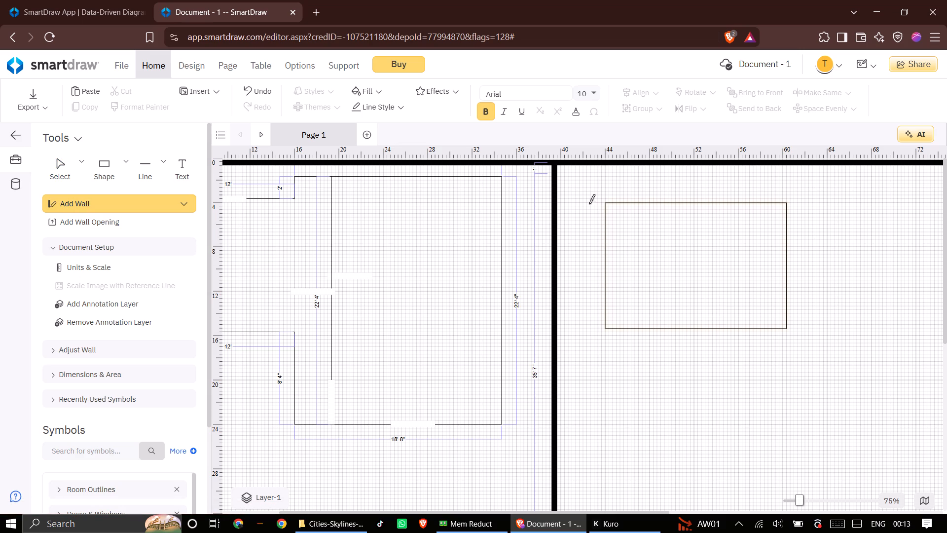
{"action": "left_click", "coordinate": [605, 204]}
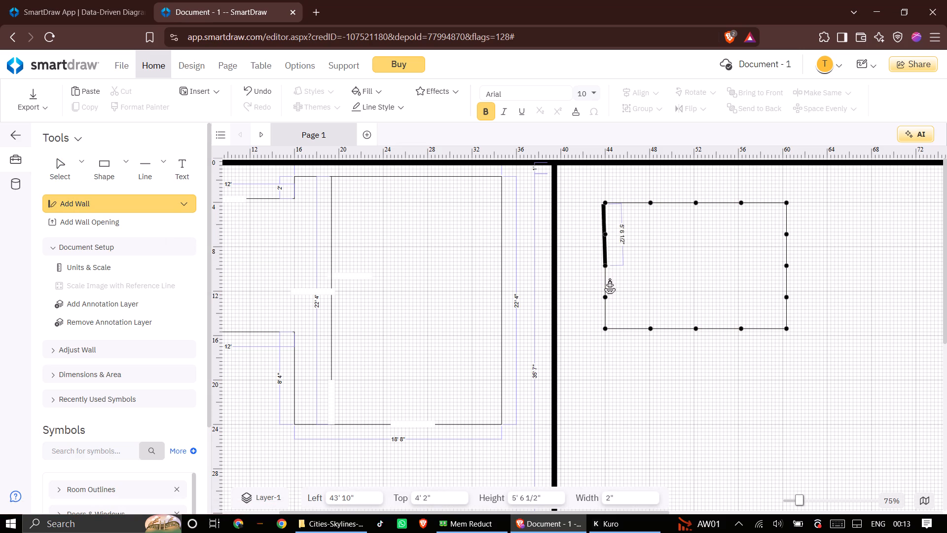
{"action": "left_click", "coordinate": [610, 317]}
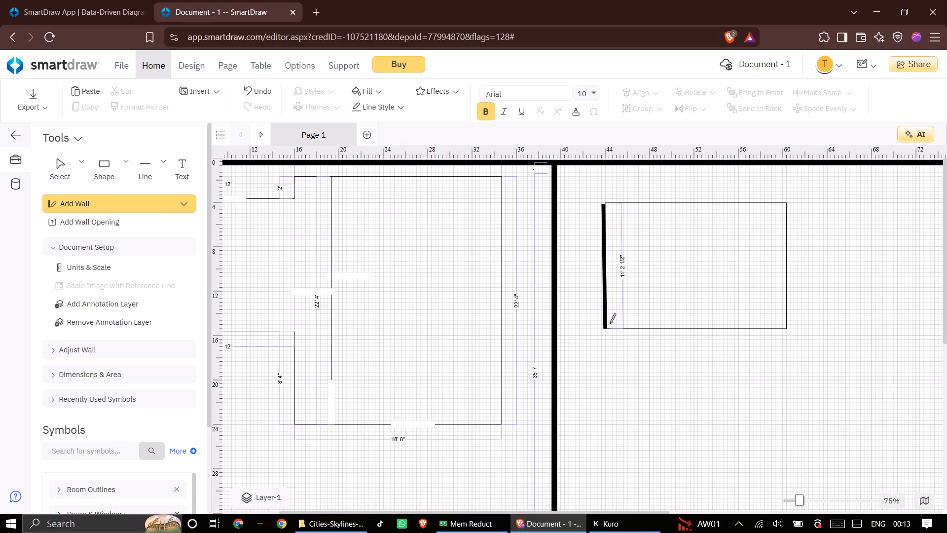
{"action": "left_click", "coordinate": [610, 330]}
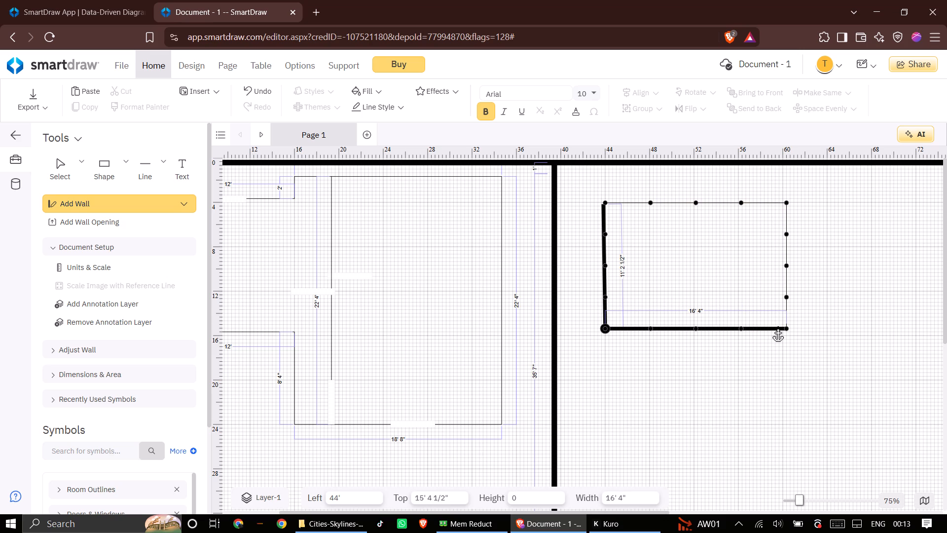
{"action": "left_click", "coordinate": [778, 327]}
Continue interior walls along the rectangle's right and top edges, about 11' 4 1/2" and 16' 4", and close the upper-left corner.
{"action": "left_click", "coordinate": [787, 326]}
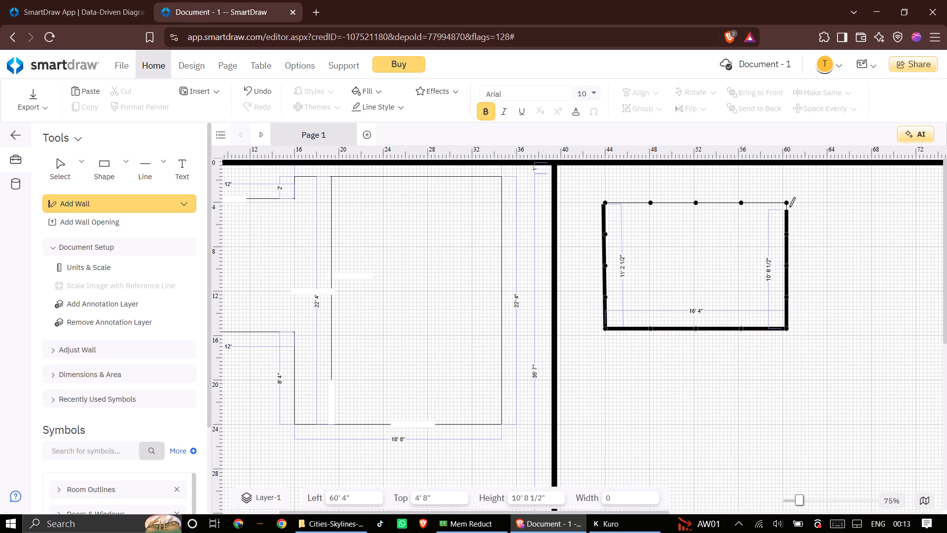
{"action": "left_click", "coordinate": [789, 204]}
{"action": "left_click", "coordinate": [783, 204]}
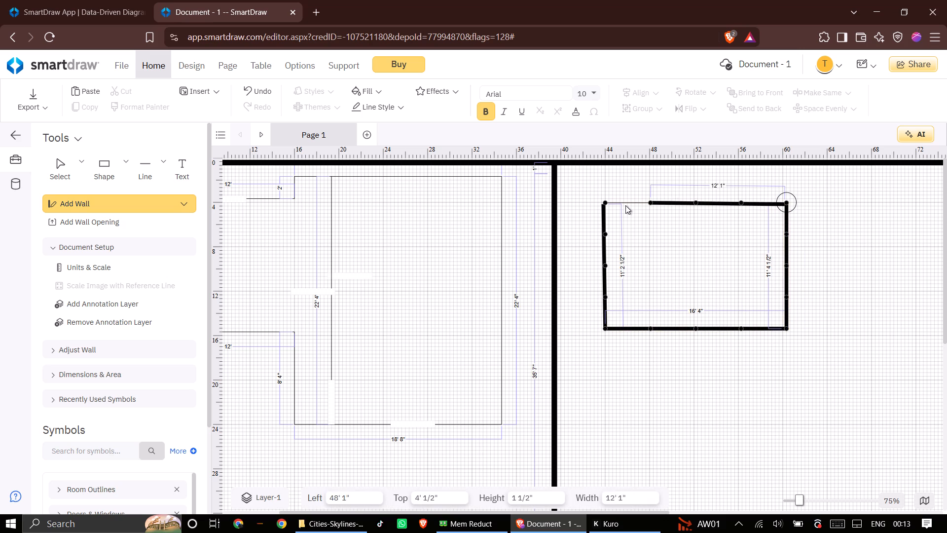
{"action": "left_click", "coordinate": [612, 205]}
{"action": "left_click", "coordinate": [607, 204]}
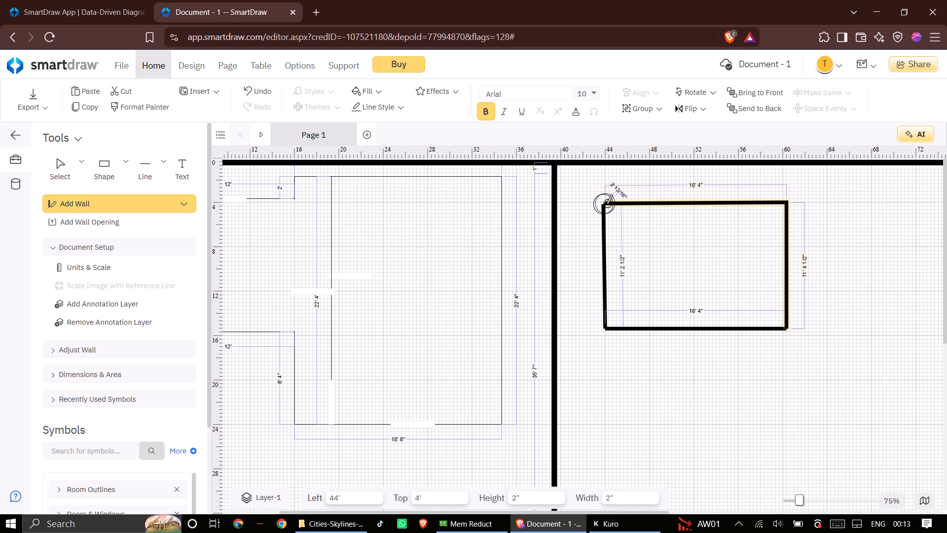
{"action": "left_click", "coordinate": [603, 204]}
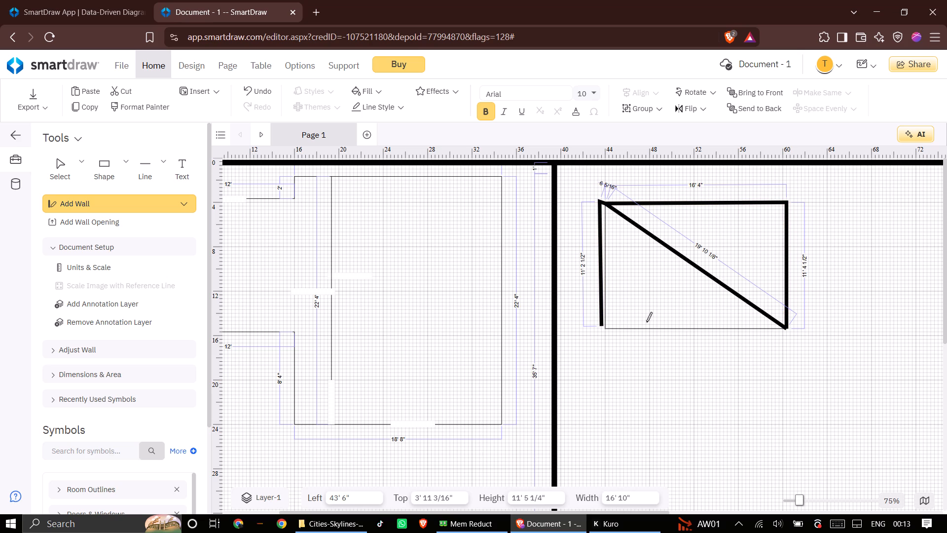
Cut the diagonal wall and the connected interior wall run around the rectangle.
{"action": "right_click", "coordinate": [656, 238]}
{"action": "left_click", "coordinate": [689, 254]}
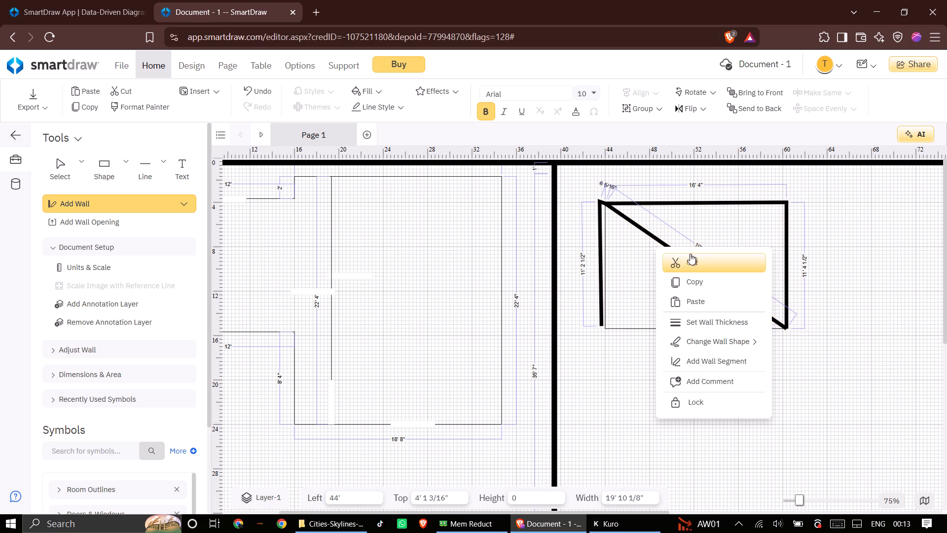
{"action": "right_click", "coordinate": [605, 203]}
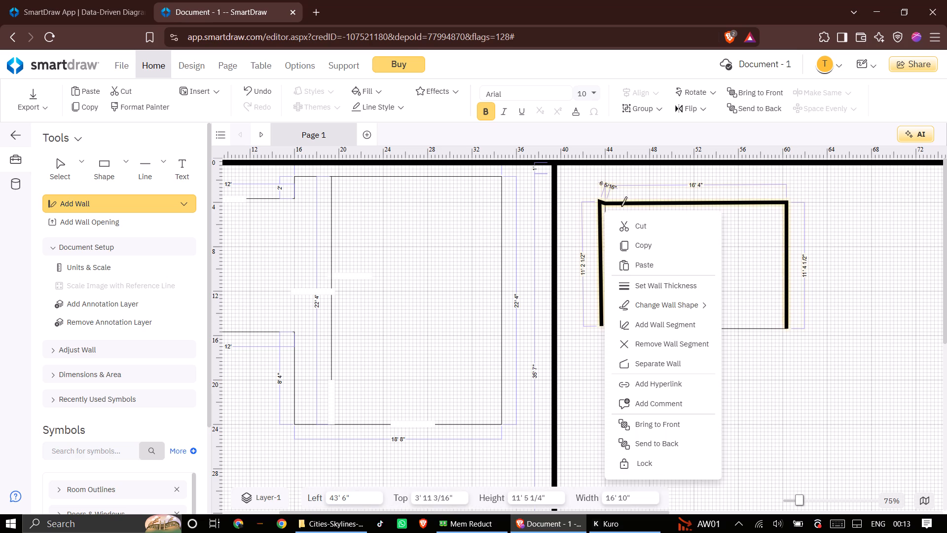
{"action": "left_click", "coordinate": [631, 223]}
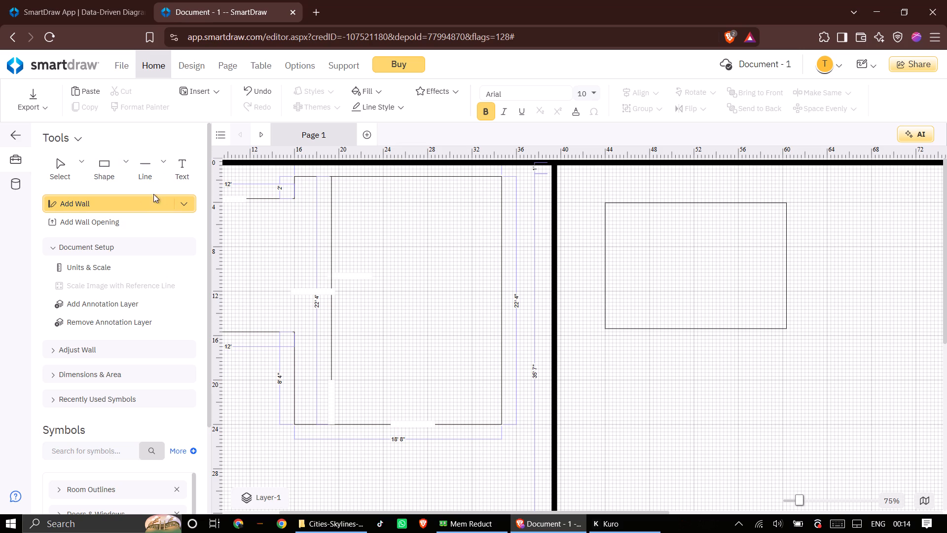
Draw a line about 2' 1/2" up from the rectangle's upper-right corner and extend it about 13' 8" to the right.
{"action": "left_click", "coordinate": [158, 163]}
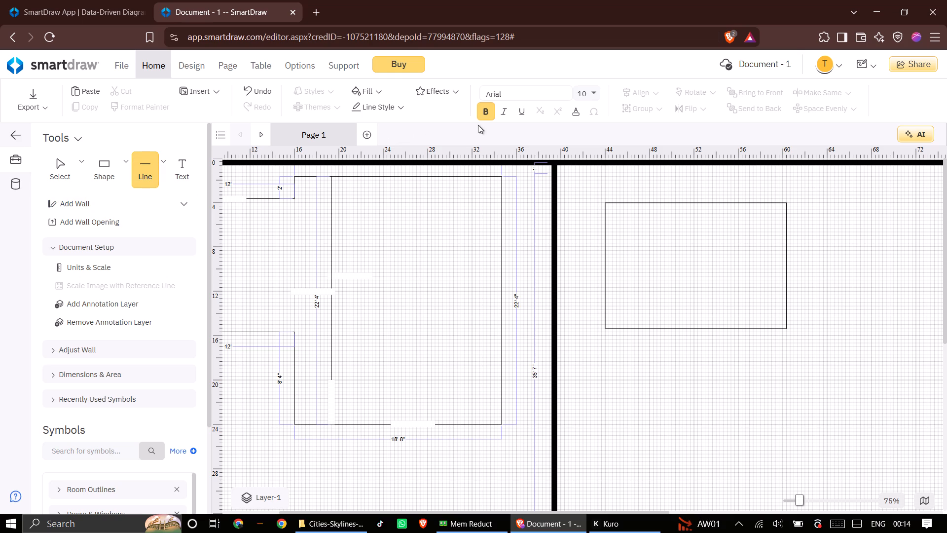
{"action": "left_click", "coordinate": [786, 204]}
{"action": "left_click", "coordinate": [785, 181]}
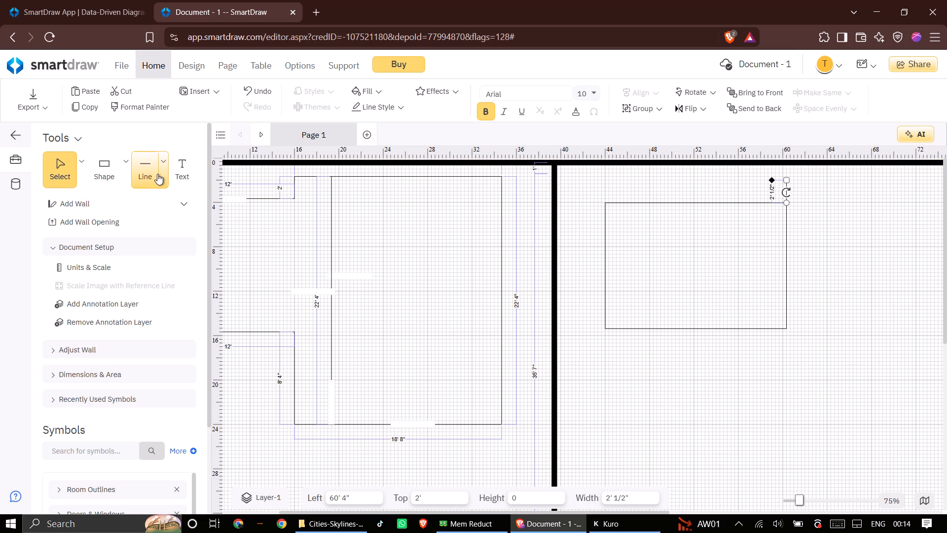
{"action": "left_click", "coordinate": [155, 174]}
{"action": "left_click", "coordinate": [787, 181]}
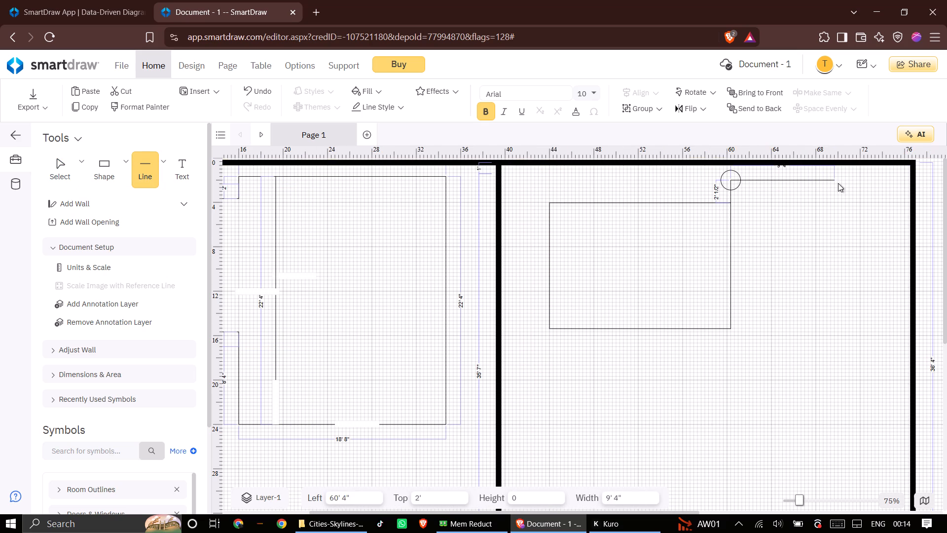
{"action": "left_click", "coordinate": [882, 181]}
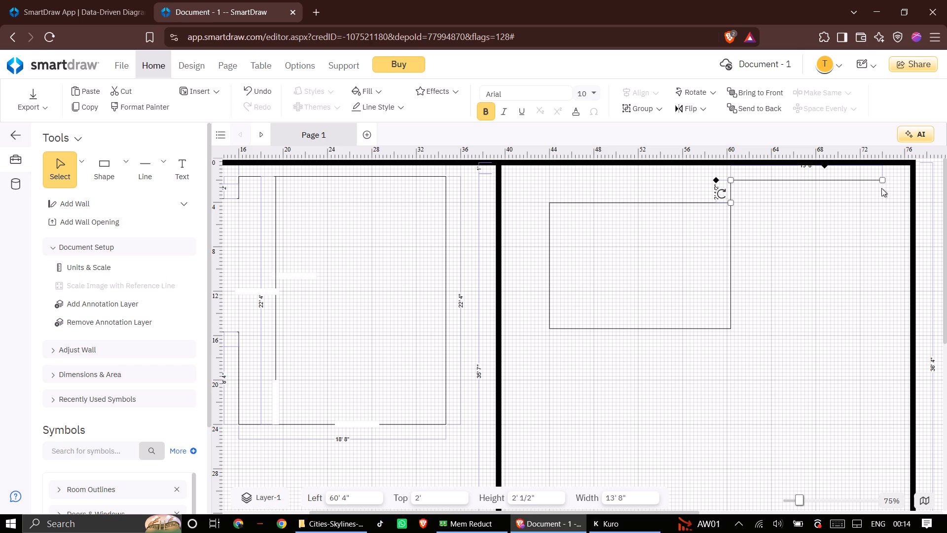
Extend the outline with a vertical line about 26' down from the top line's right end.
{"action": "left_click", "coordinate": [881, 181]}
{"action": "left_click", "coordinate": [153, 162]}
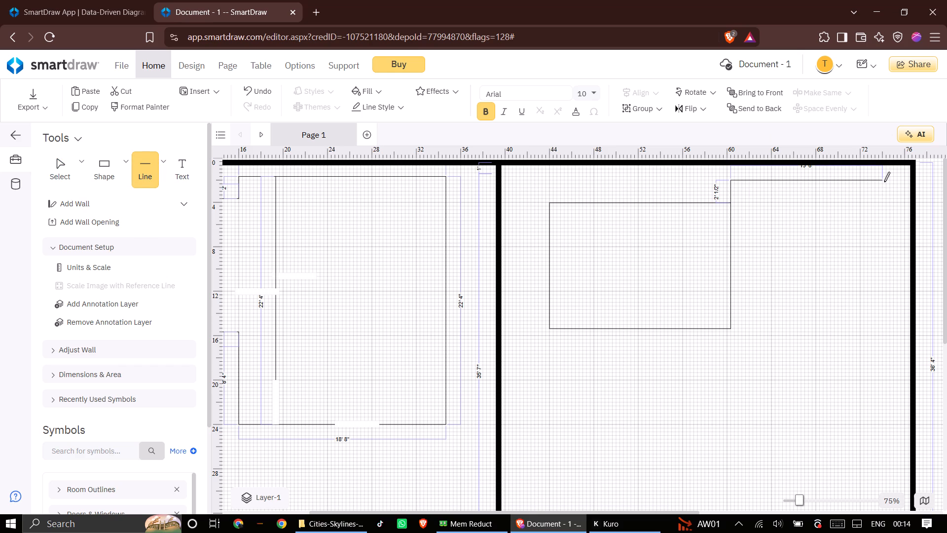
{"action": "left_click", "coordinate": [879, 181]}
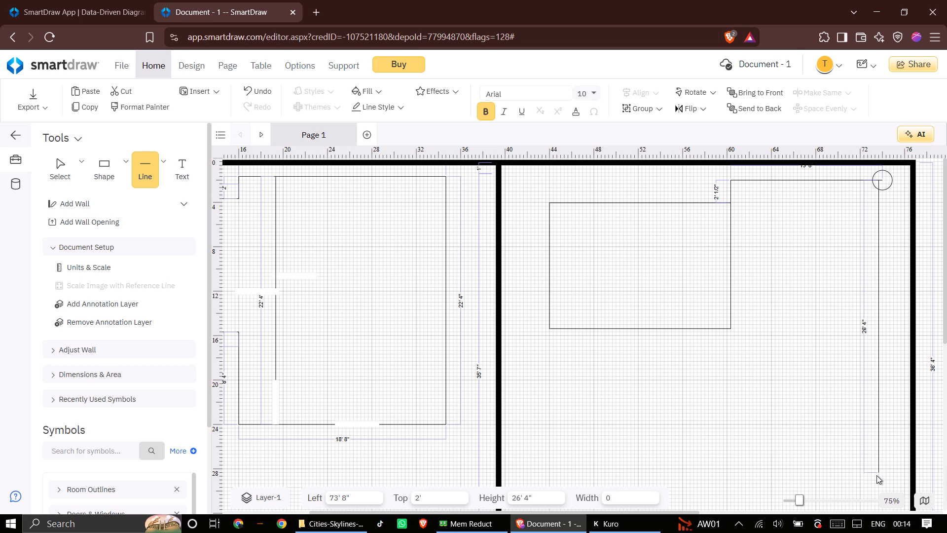
{"action": "left_click", "coordinate": [876, 467]}
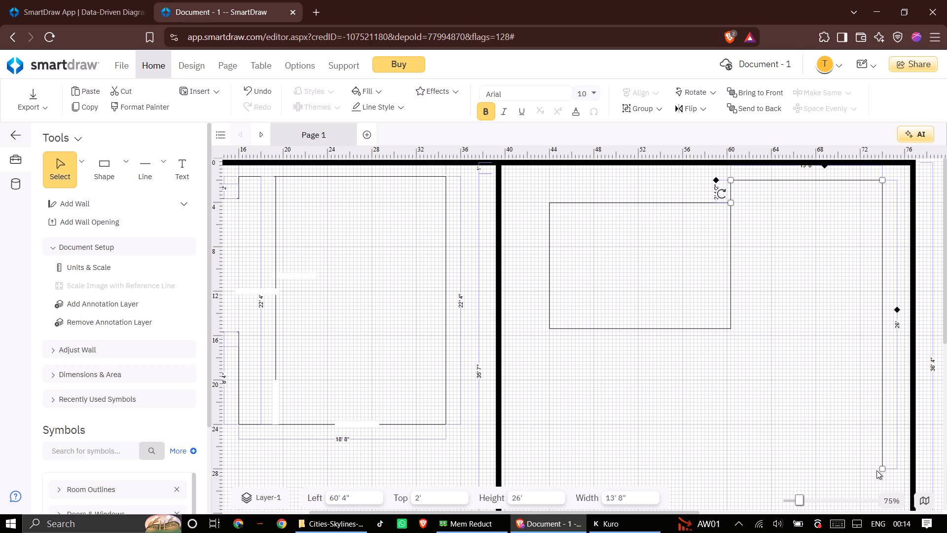
Draw a horizontal line about 26' to the left from the lower end of the long vertical line.
{"action": "scroll", "coordinate": [859, 464], "scroll_direction": "down", "scroll_amount": 1}
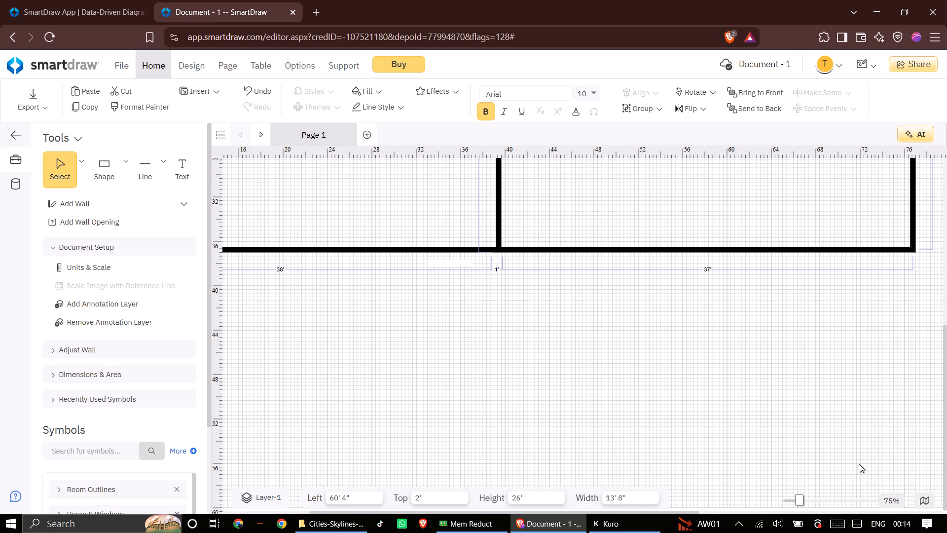
{"action": "scroll", "coordinate": [859, 450], "scroll_direction": "up", "scroll_amount": 1}
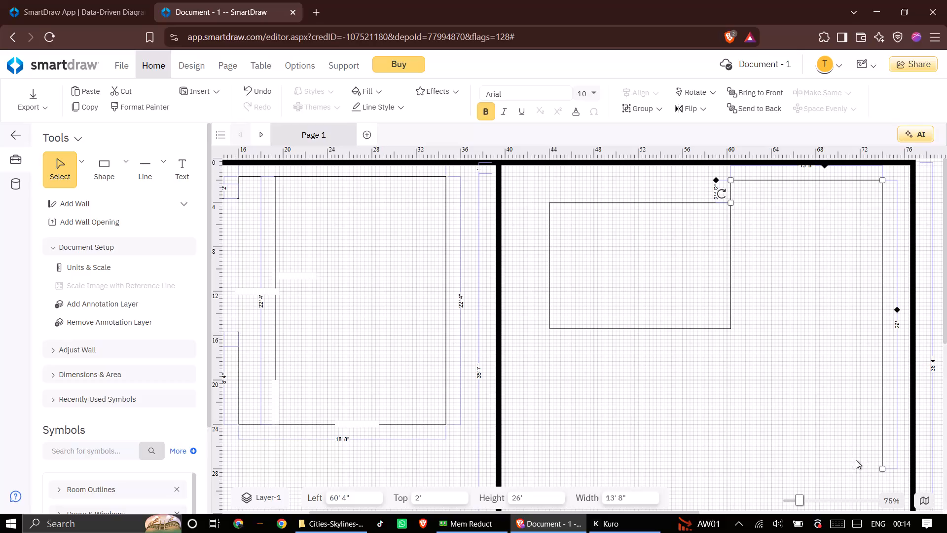
{"action": "left_click", "coordinate": [154, 174]}
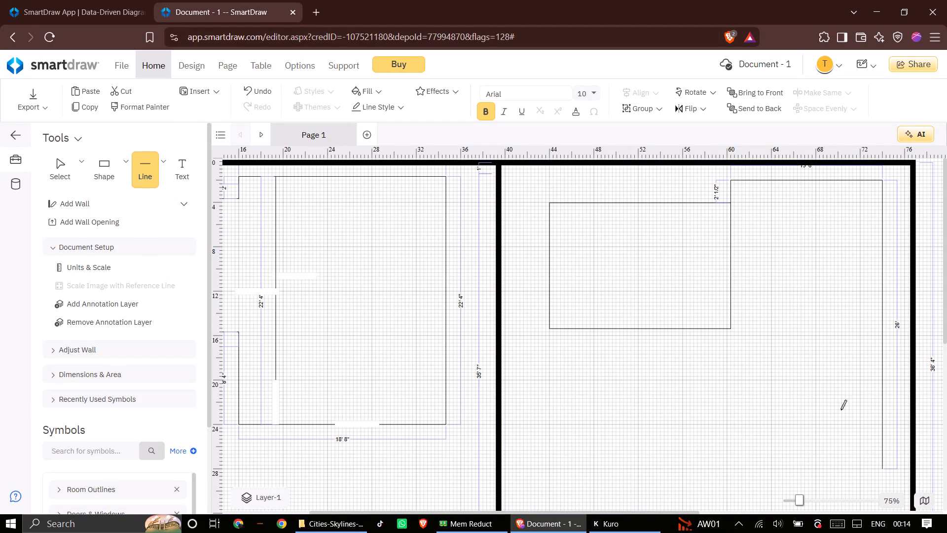
{"action": "left_click", "coordinate": [881, 469]}
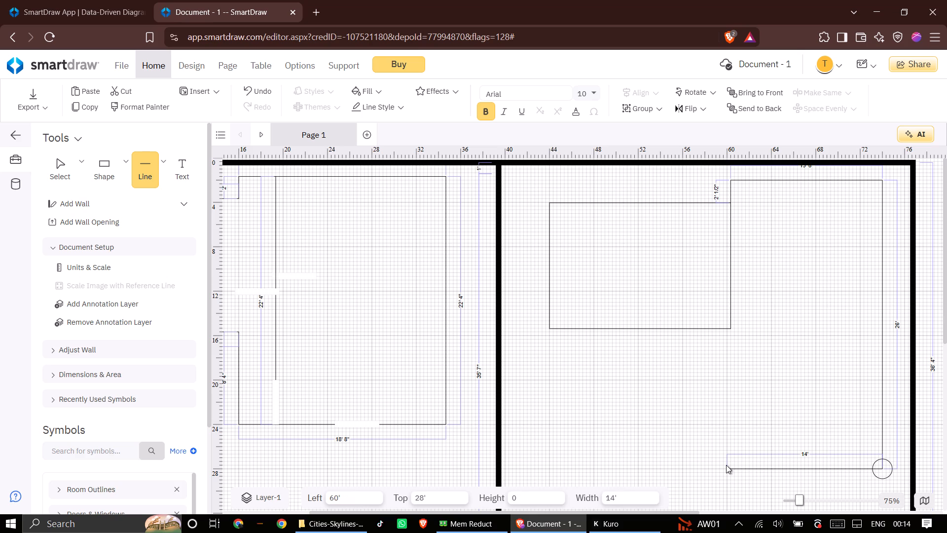
{"action": "left_click", "coordinate": [595, 462]}
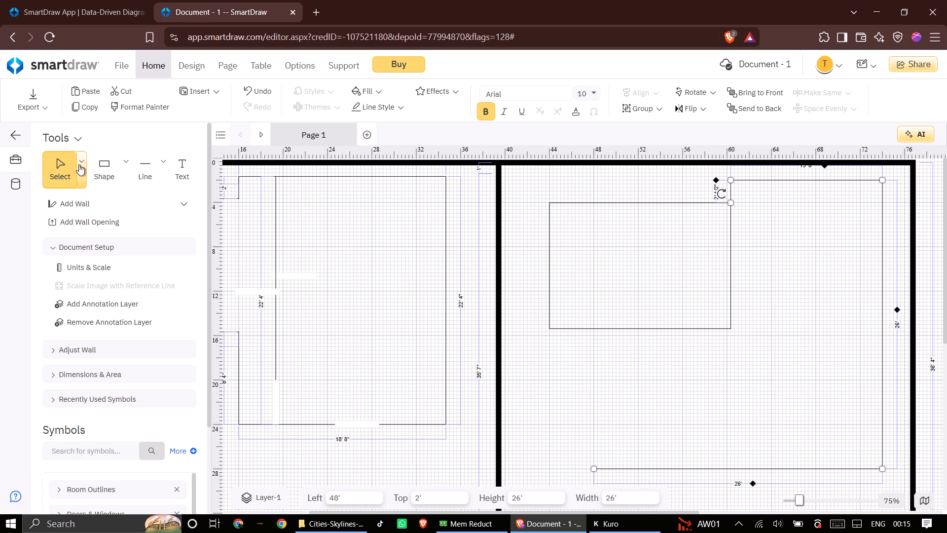
Draw a line about 12' 7 1/2" up from the bottom line's left end to the rectangle's bottom edge.
{"action": "left_click", "coordinate": [135, 168]}
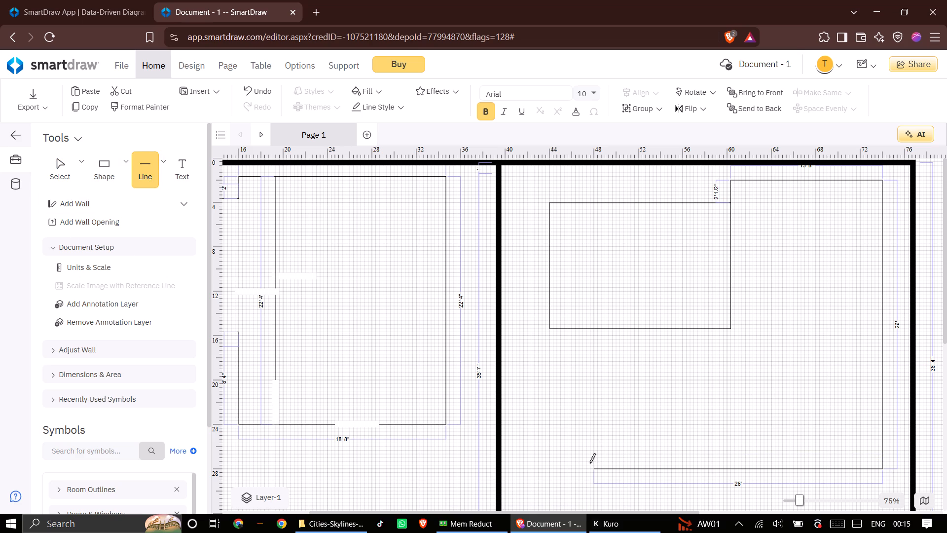
{"action": "left_click", "coordinate": [594, 468]}
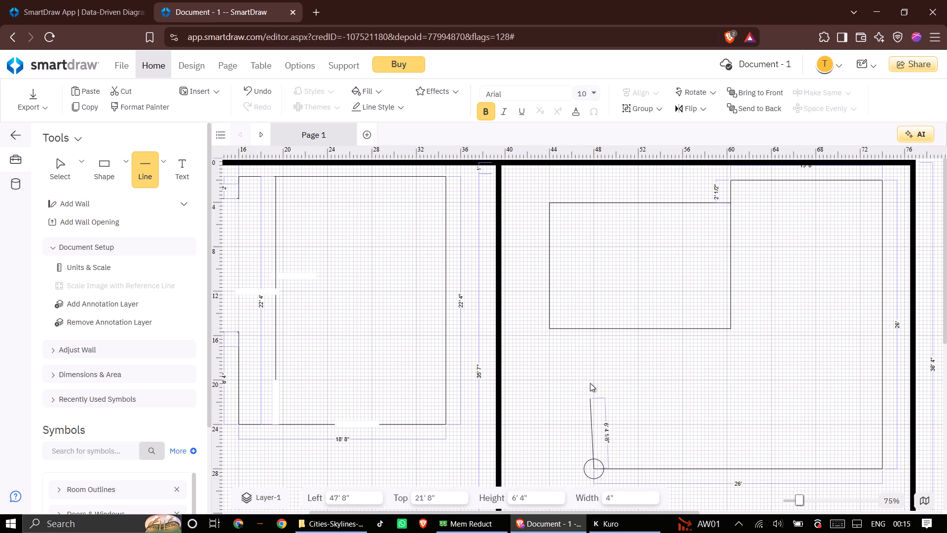
{"action": "left_click", "coordinate": [591, 329]}
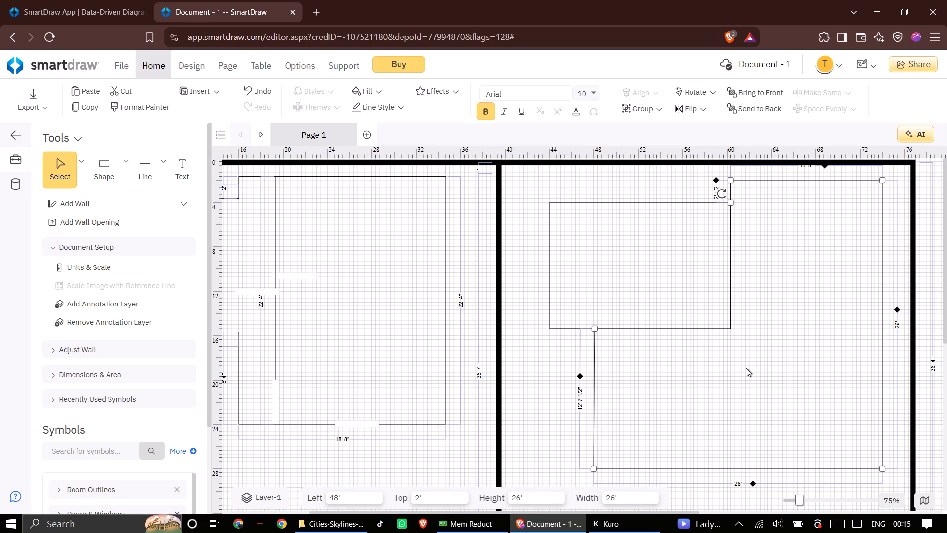
Add a 4' wall opening to the rectangle's right edge and rotate it vertical to align with that edge.
{"action": "scroll", "coordinate": [746, 370], "scroll_direction": "down", "scroll_amount": 1}
{"action": "scroll", "coordinate": [746, 370], "scroll_direction": "up", "scroll_amount": 1}
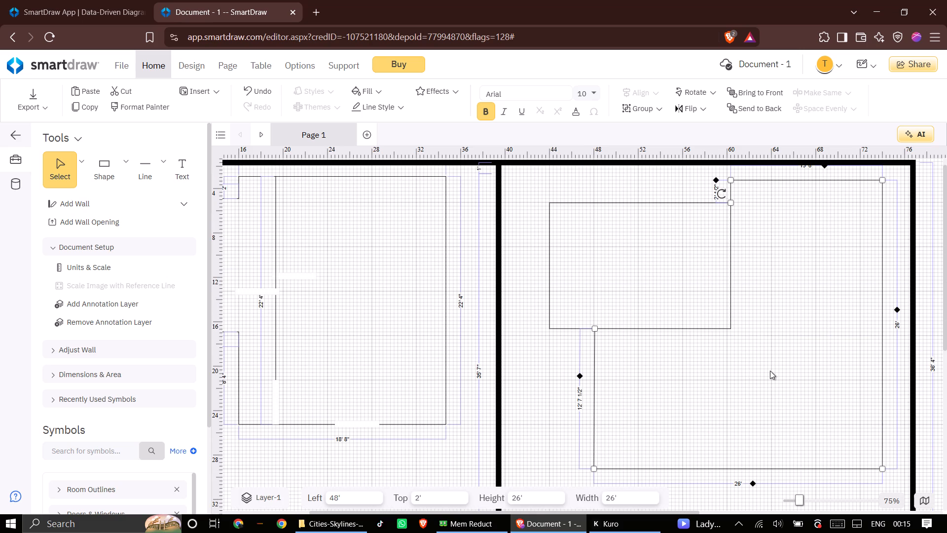
{"action": "left_click", "coordinate": [666, 361]}
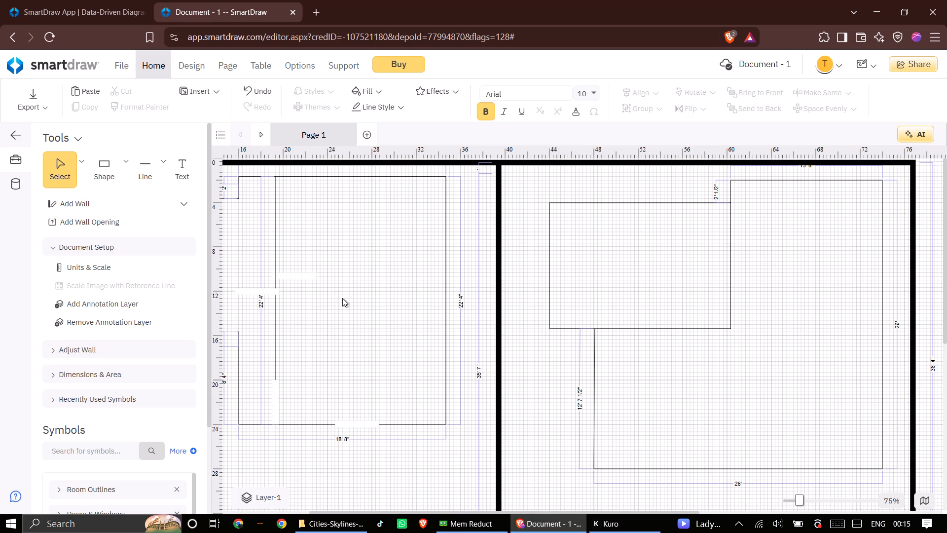
{"action": "left_click", "coordinate": [177, 221]}
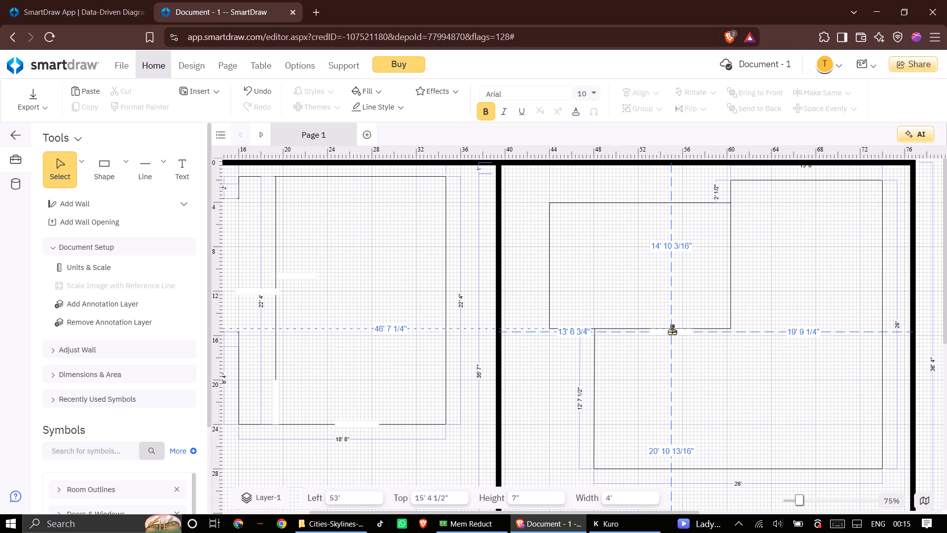
{"action": "right_click", "coordinate": [733, 273]}
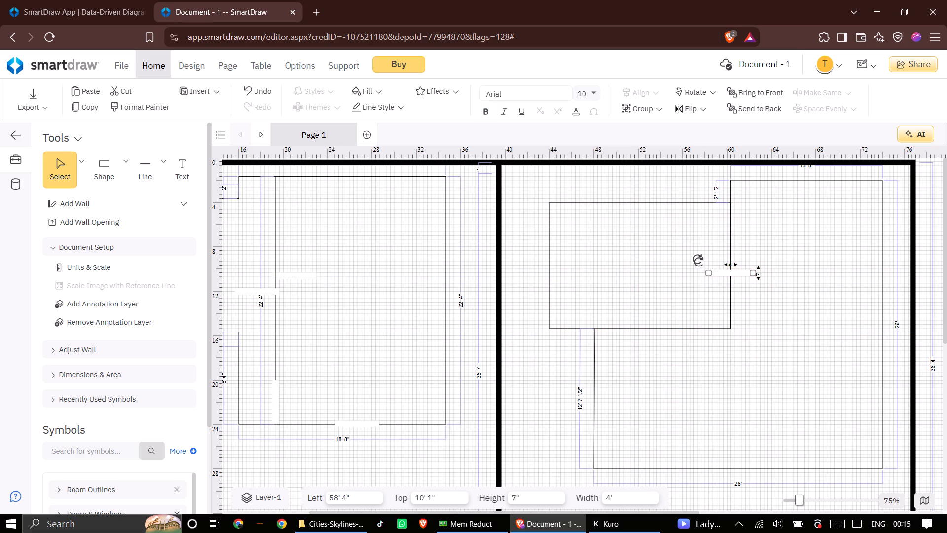
{"action": "left_click_drag", "start_coordinate": [698, 261], "coordinate": [720, 303]}
{"action": "left_click", "coordinate": [669, 285]}
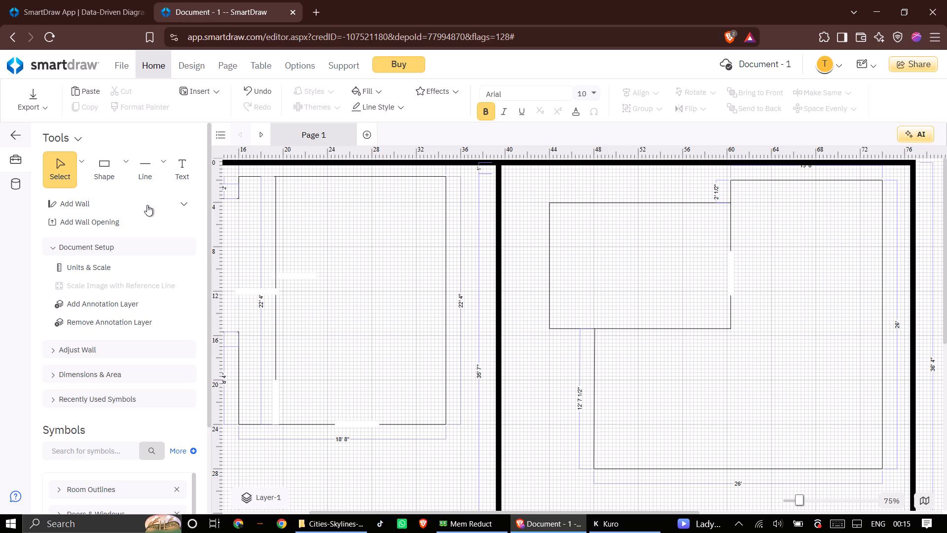
Add a 4' wall opening to the 26' bottom line of the room outline, near its middle.
{"action": "left_click", "coordinate": [147, 223]}
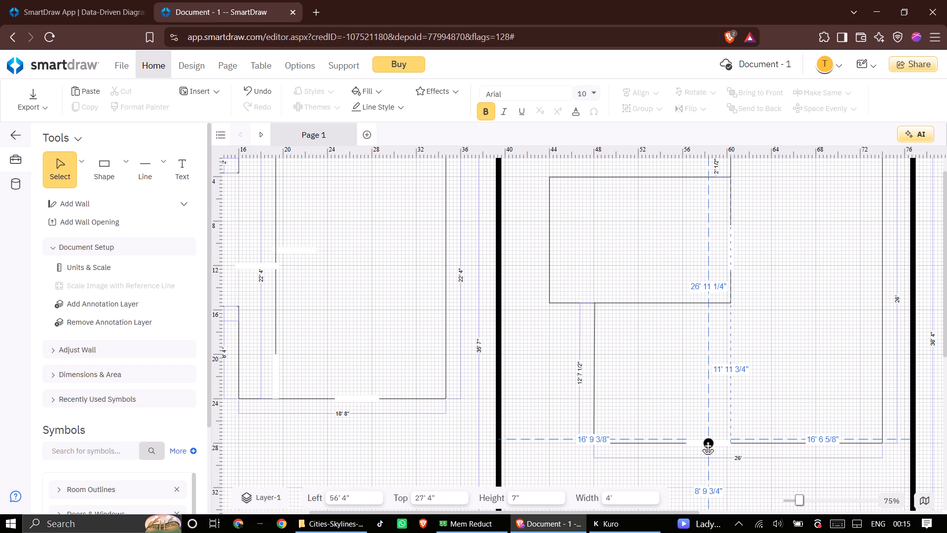
{"action": "left_click", "coordinate": [707, 440]}
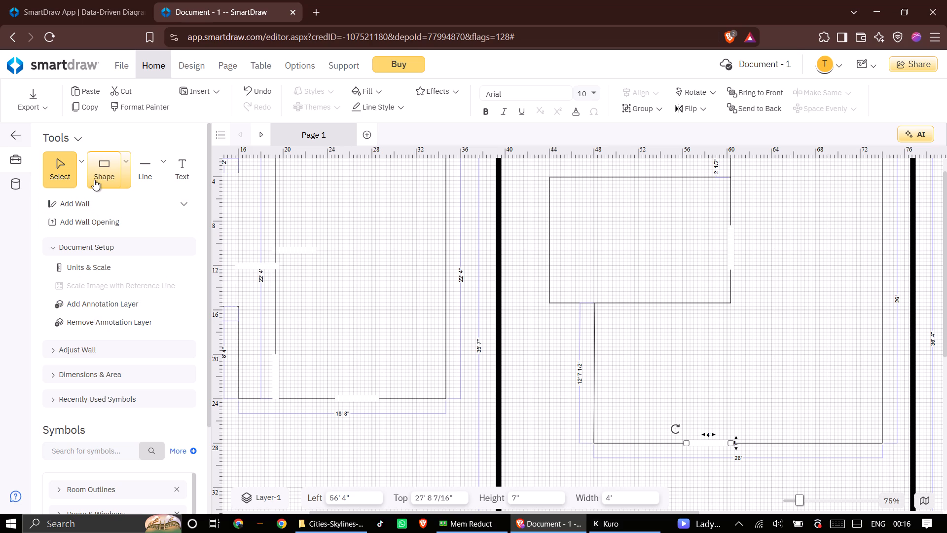
Add a 4' wall opening to the rectangle's top edge, about 50' from the page's left origin.
{"action": "left_click", "coordinate": [98, 217]}
{"action": "scroll", "coordinate": [595, 266], "scroll_direction": "up", "scroll_amount": 1}
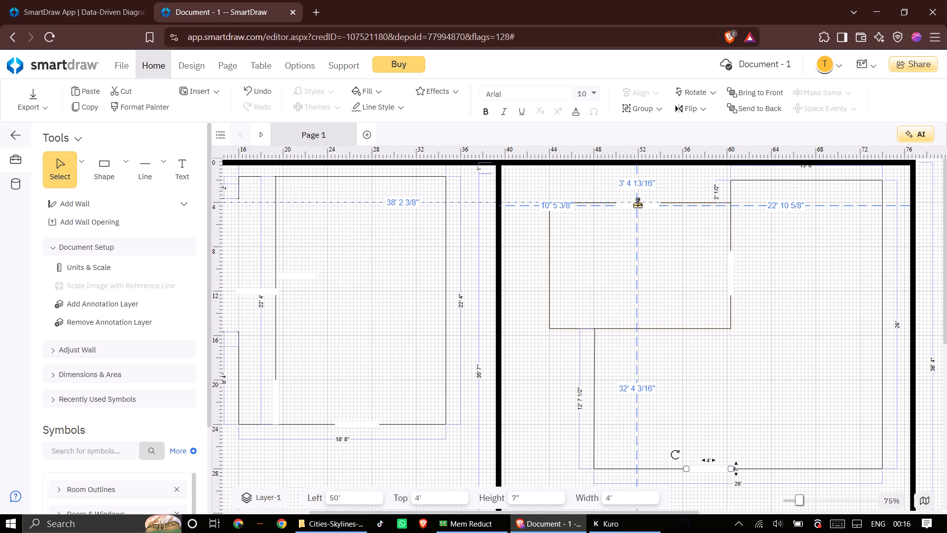
{"action": "left_click", "coordinate": [639, 204]}
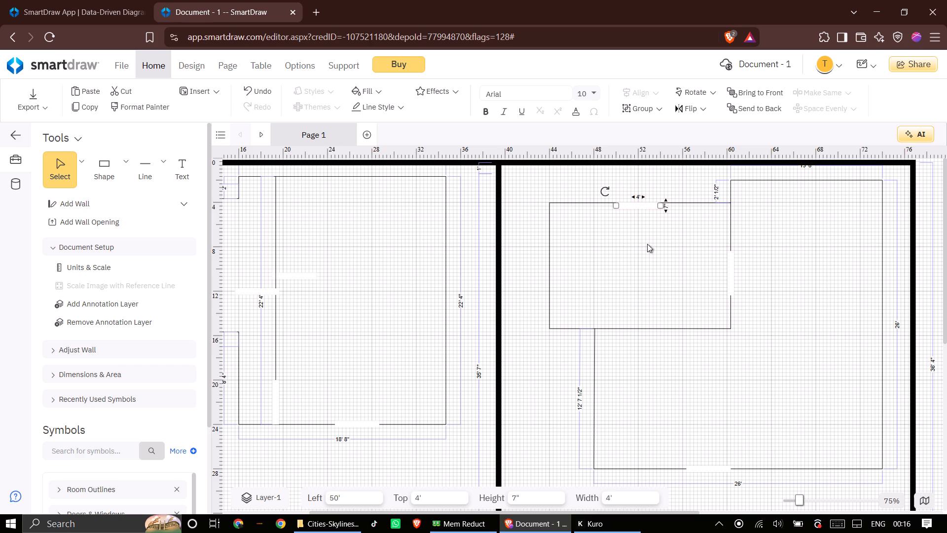
{"action": "scroll", "coordinate": [663, 398], "scroll_direction": "down", "scroll_amount": 1}
{"action": "scroll", "coordinate": [663, 393], "scroll_direction": "up", "scroll_amount": 1}
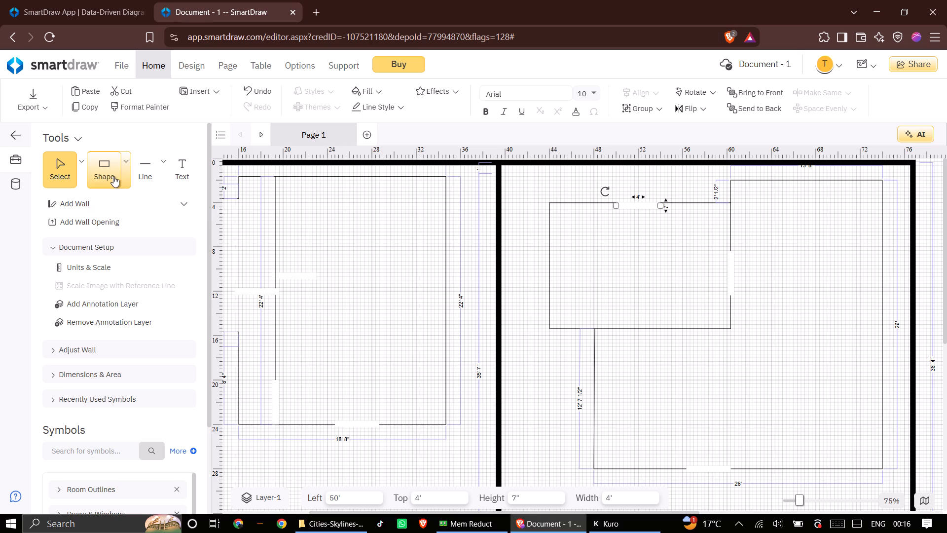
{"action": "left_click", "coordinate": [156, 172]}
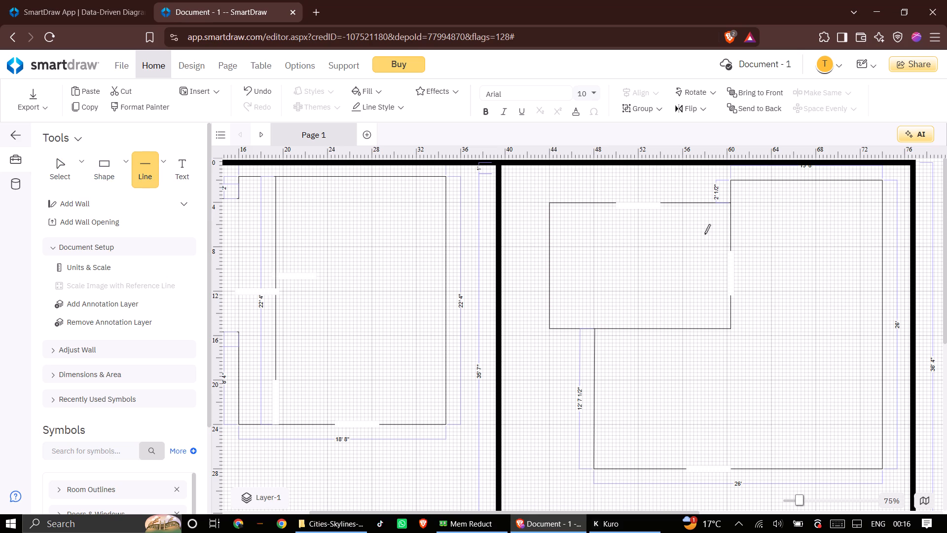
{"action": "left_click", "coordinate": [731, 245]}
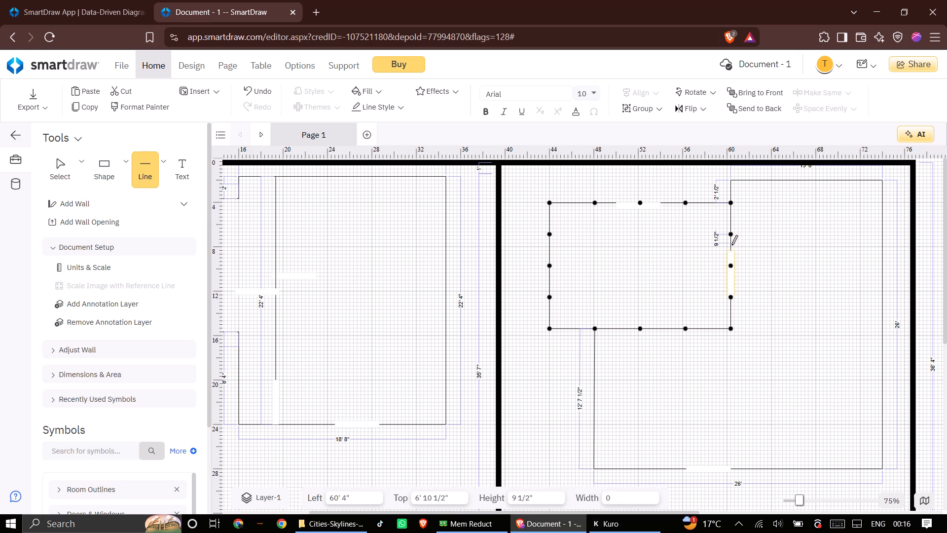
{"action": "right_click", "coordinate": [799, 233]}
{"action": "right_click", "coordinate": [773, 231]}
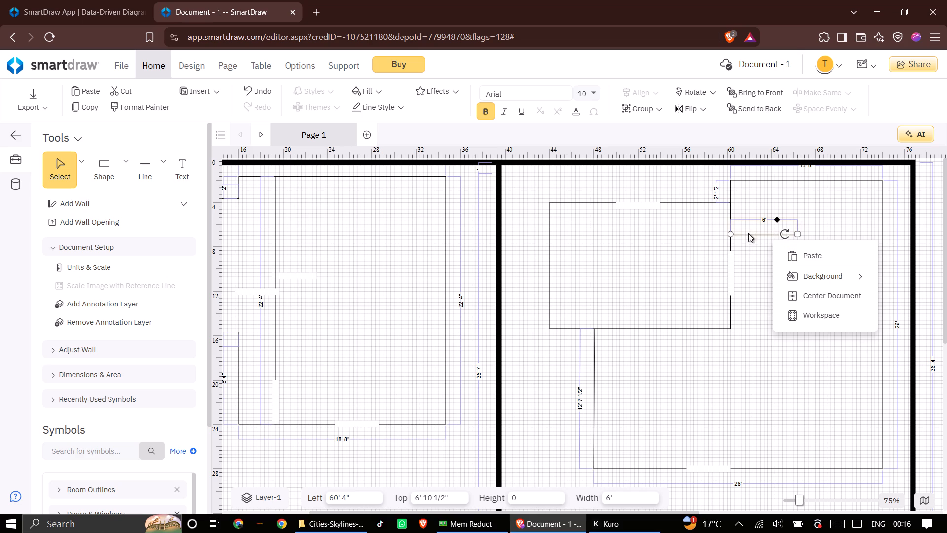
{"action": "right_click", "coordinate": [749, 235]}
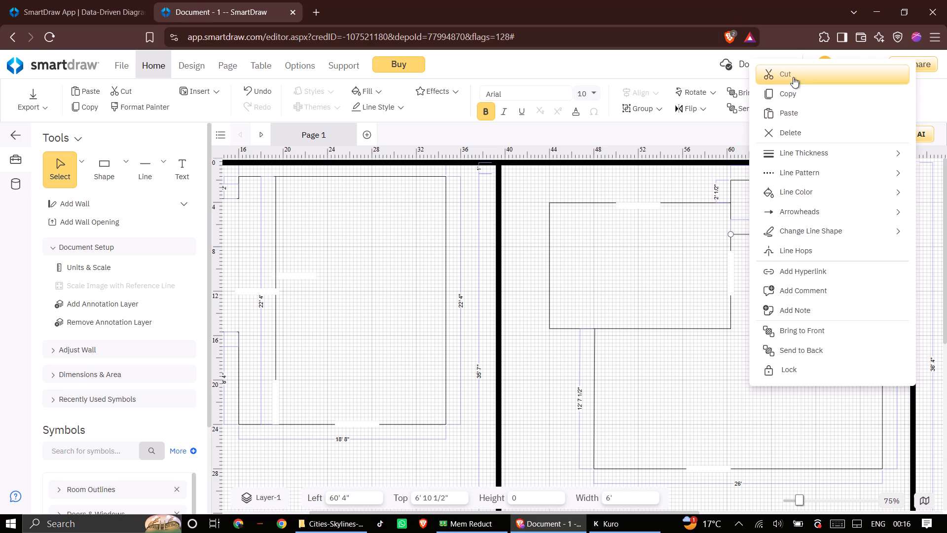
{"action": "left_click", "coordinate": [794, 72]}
Draw a horizontal line about 13' 8" from the rectangle's right edge, just above its opening, to the outline's long right line.
{"action": "left_click", "coordinate": [153, 175]}
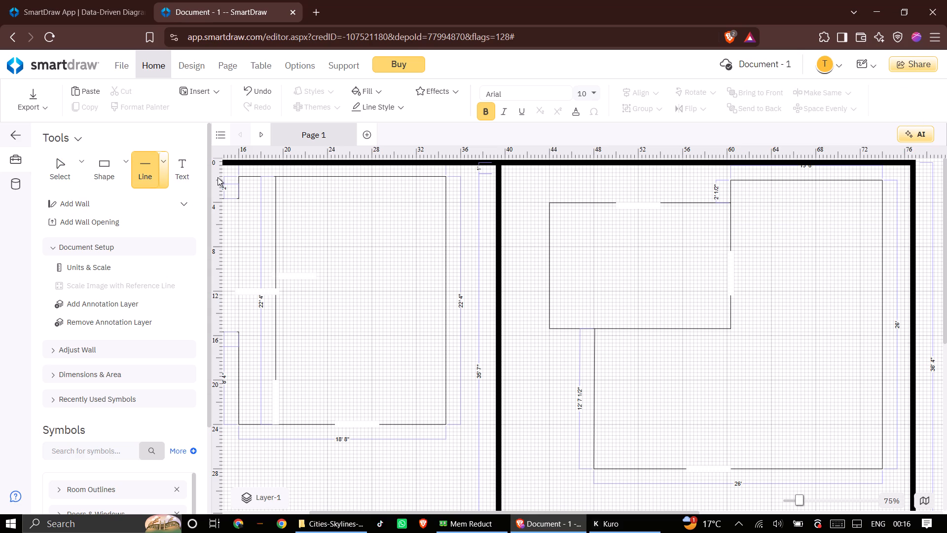
{"action": "left_click", "coordinate": [731, 245]}
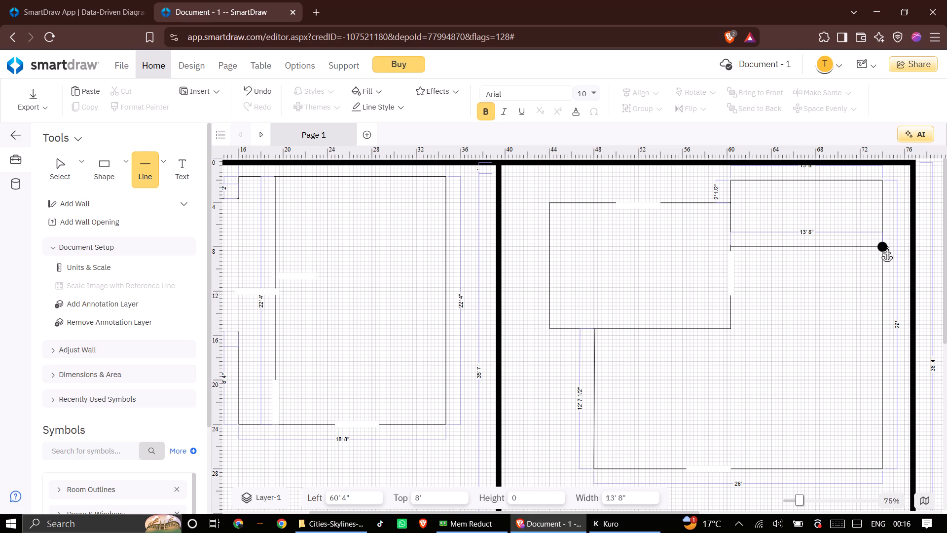
{"action": "left_click", "coordinate": [886, 247]}
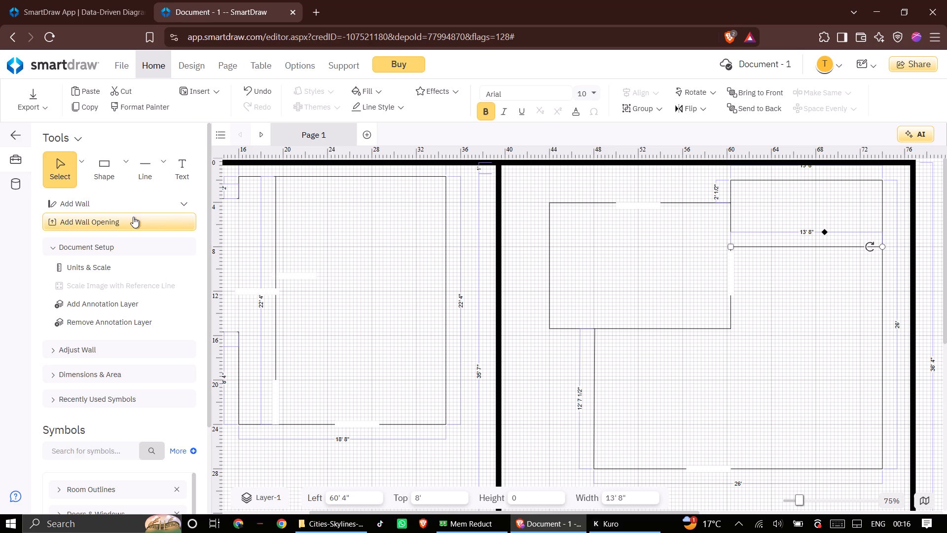
Add a 4' wall opening to the rectangle's right edge above the new horizontal line and rotate it vertical.
{"action": "left_click", "coordinate": [133, 214]}
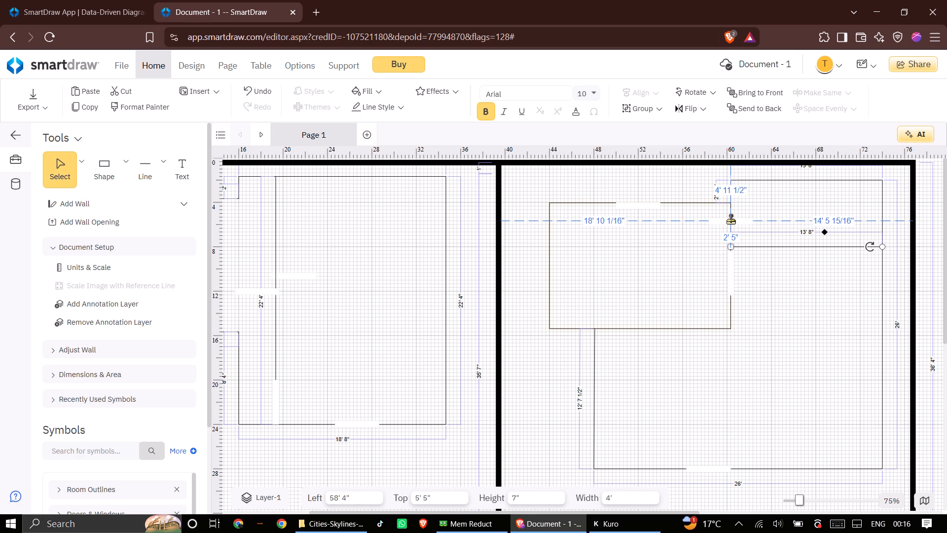
{"action": "left_click", "coordinate": [730, 220]}
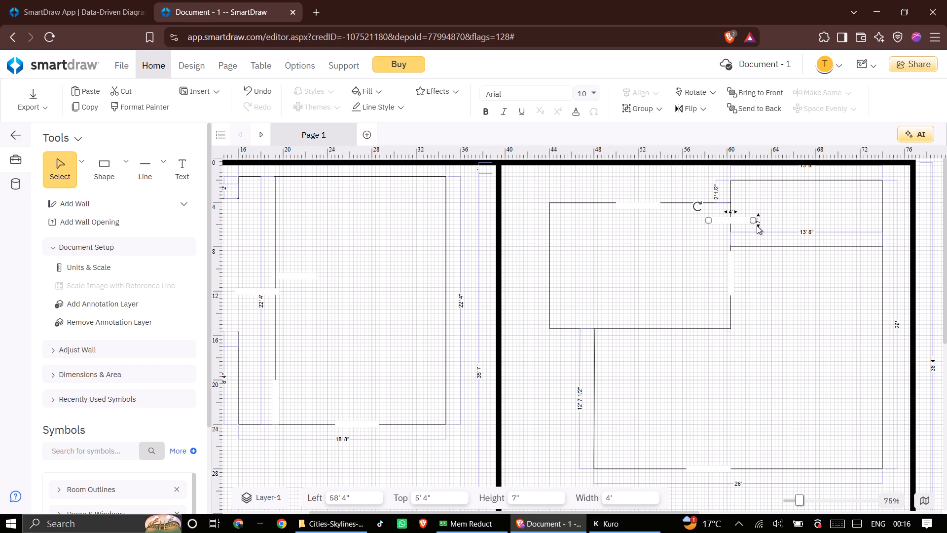
{"action": "left_click_drag", "start_coordinate": [758, 223], "coordinate": [749, 237]}
{"action": "left_click_drag", "start_coordinate": [697, 206], "coordinate": [712, 254]}
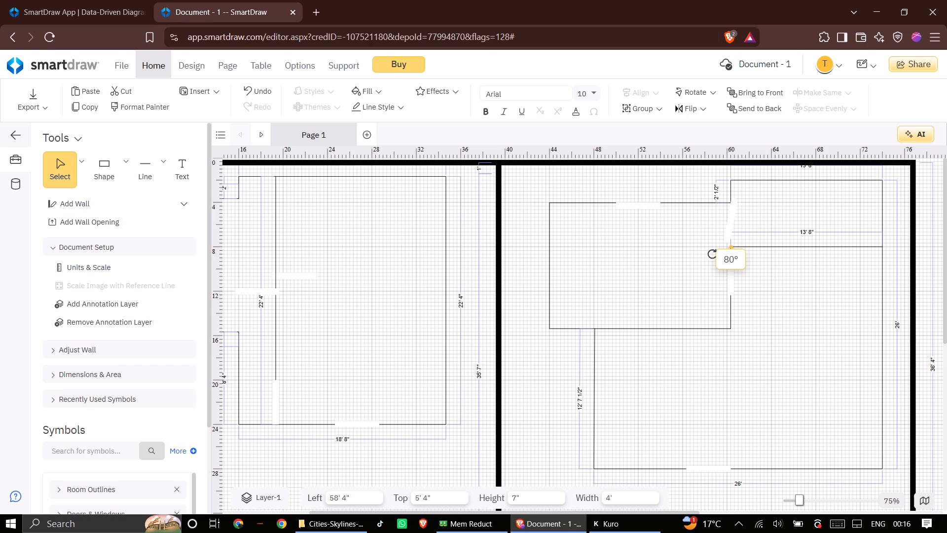
{"action": "left_click_drag", "start_coordinate": [712, 254], "coordinate": [716, 259]}
{"action": "left_click", "coordinate": [729, 212]}
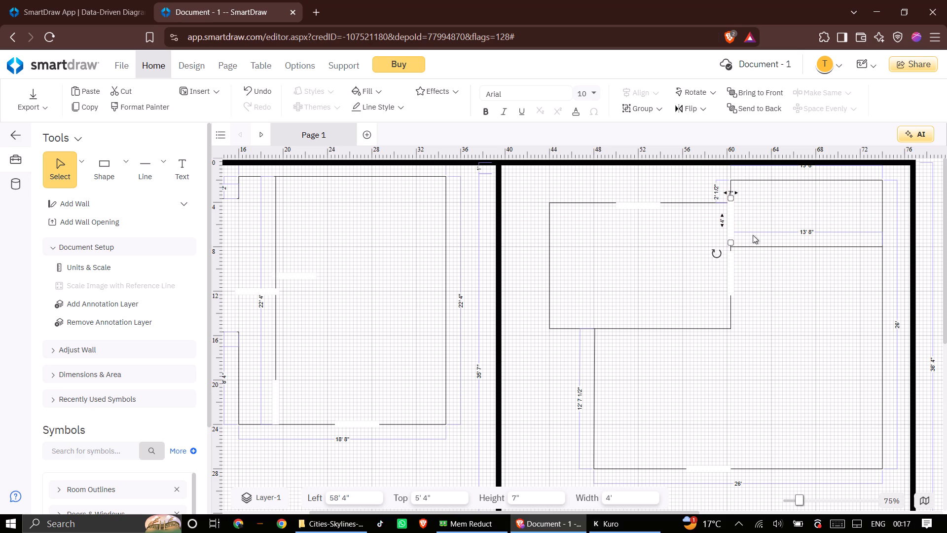
Cut the 16' 4" by 11' 4" rectangle out of the floor plan.
{"action": "left_click", "coordinate": [696, 216]}
{"action": "left_click", "coordinate": [696, 203]}
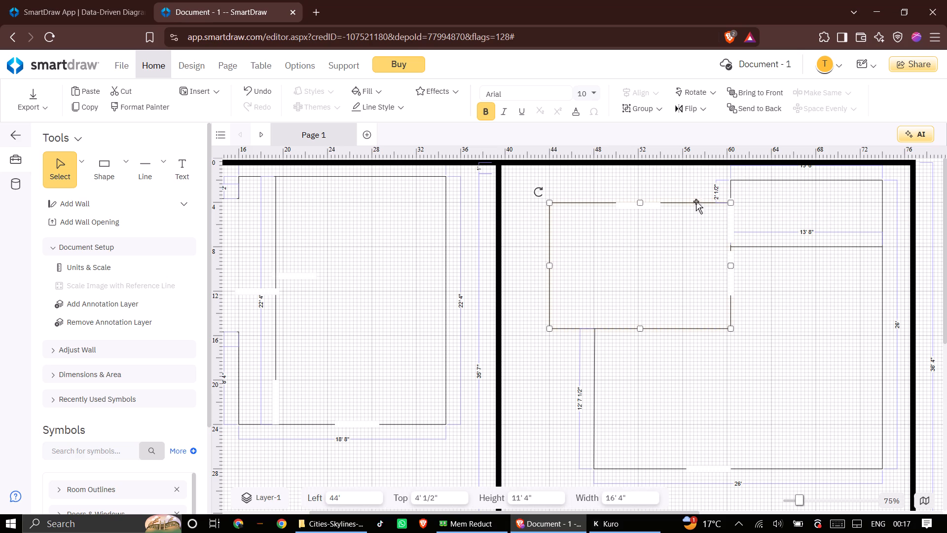
{"action": "left_click", "coordinate": [696, 203]}
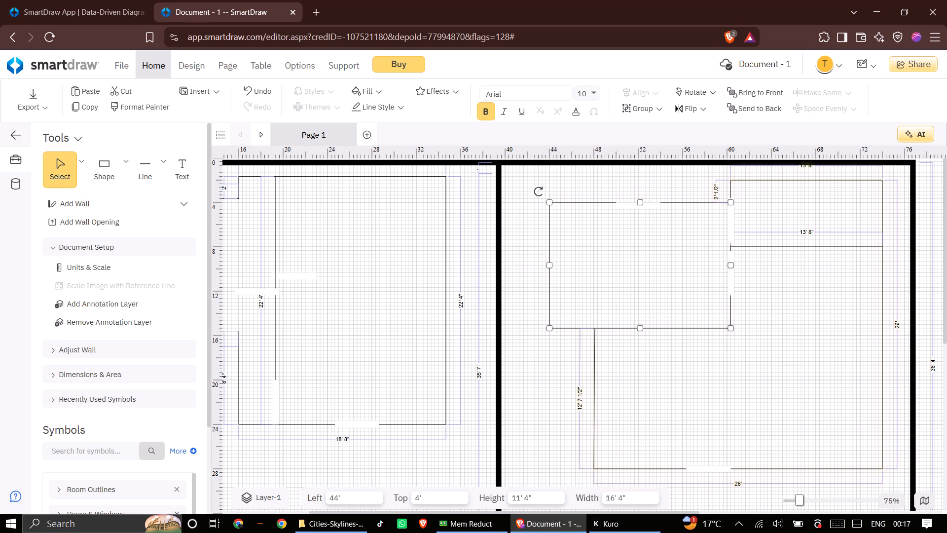
{"action": "right_click", "coordinate": [712, 201]}
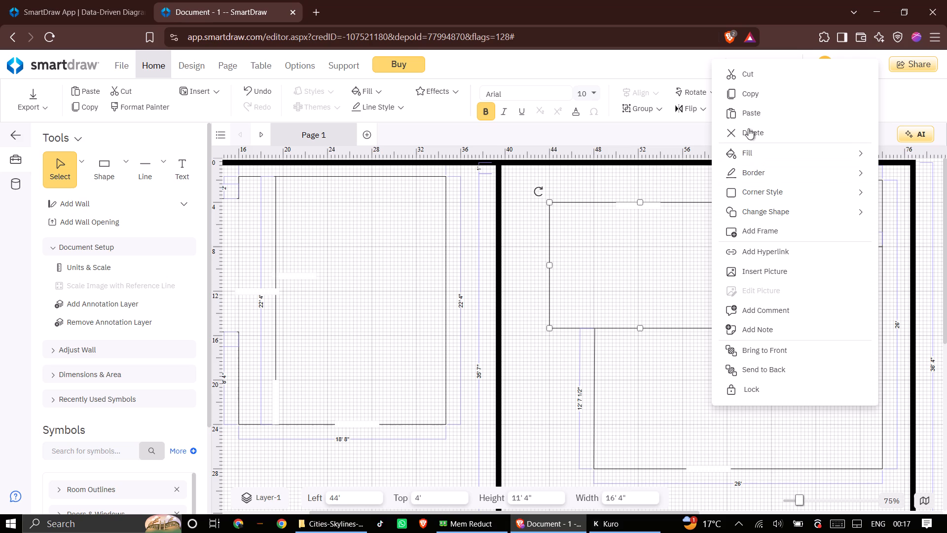
{"action": "left_click", "coordinate": [752, 79]}
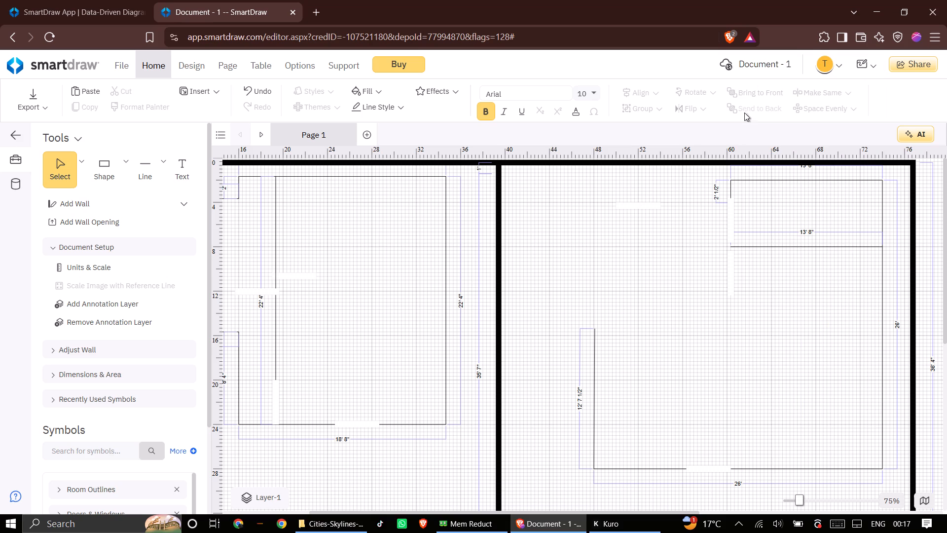
Draw a vertical line about 2' down from the bottom end of the lower vertical wall opening.
{"action": "left_click", "coordinate": [150, 169]}
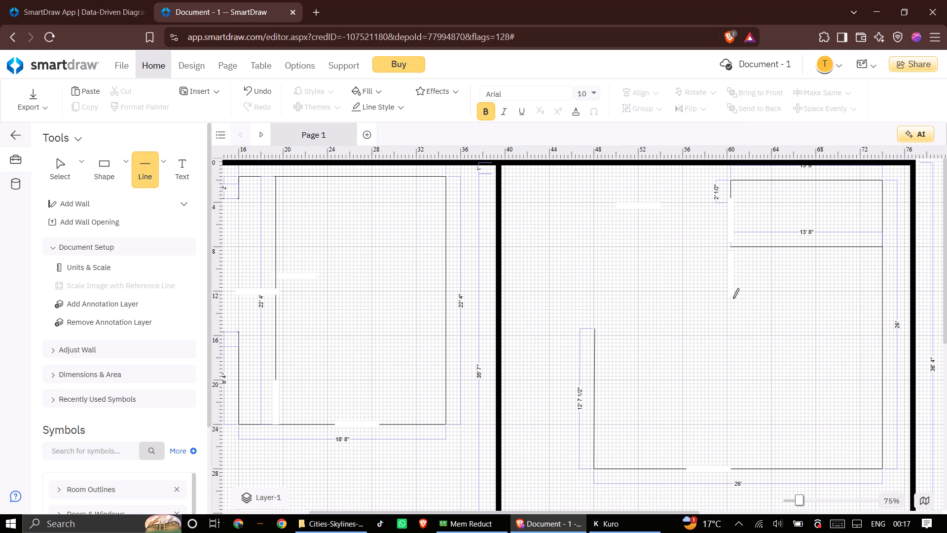
{"action": "left_click", "coordinate": [731, 298]}
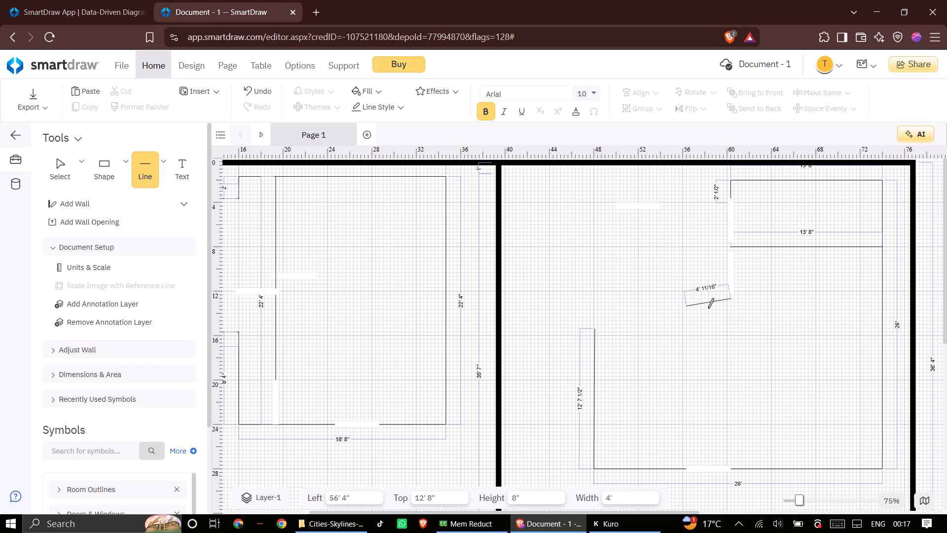
{"action": "left_click", "coordinate": [731, 320]}
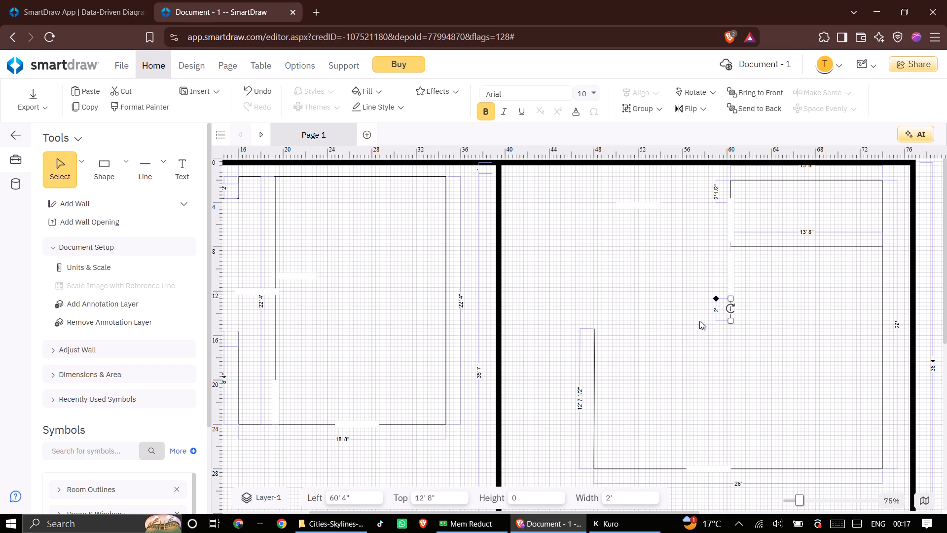
Draw a horizontal line from the 2' line's lower end, extending it left about 12' 4" to align with the outline's left line.
{"action": "left_click", "coordinate": [150, 171]}
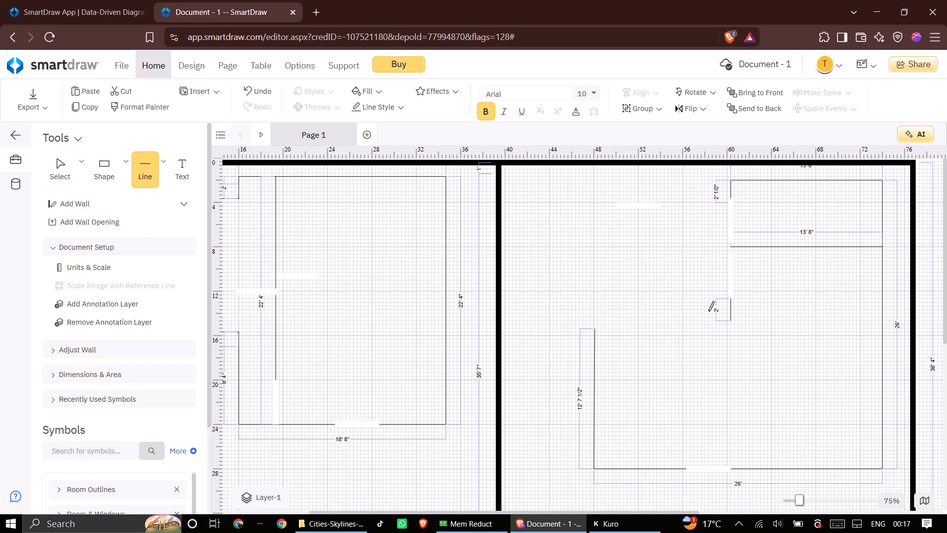
{"action": "left_click", "coordinate": [730, 320]}
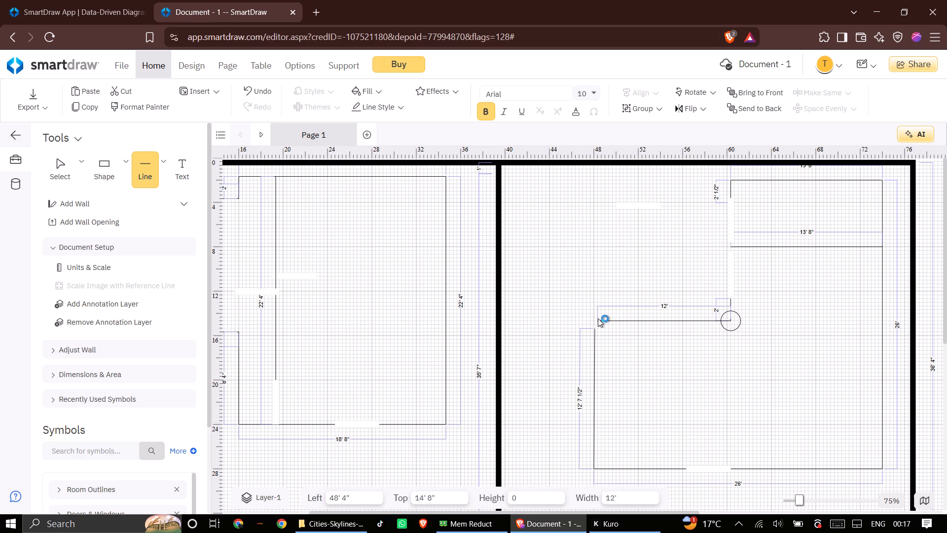
{"action": "left_click", "coordinate": [596, 316]}
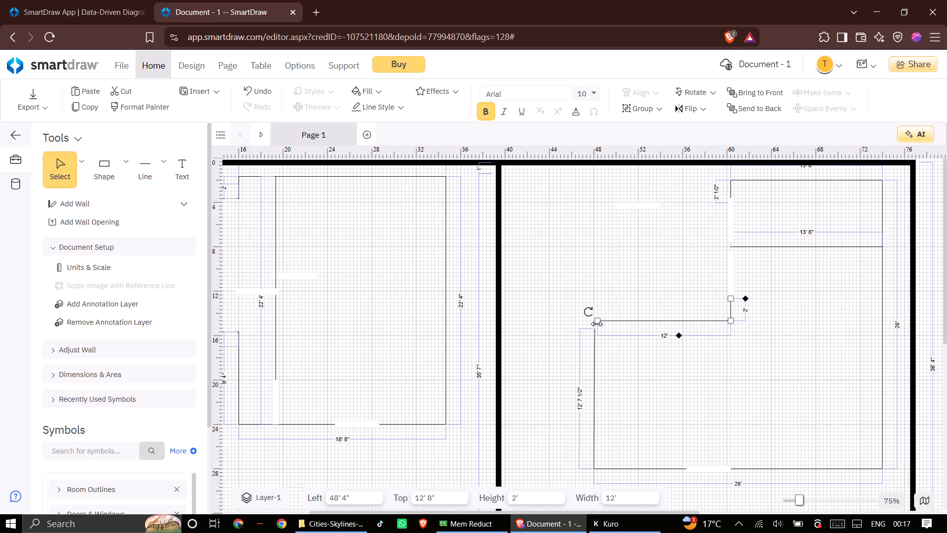
{"action": "left_click", "coordinate": [597, 323]}
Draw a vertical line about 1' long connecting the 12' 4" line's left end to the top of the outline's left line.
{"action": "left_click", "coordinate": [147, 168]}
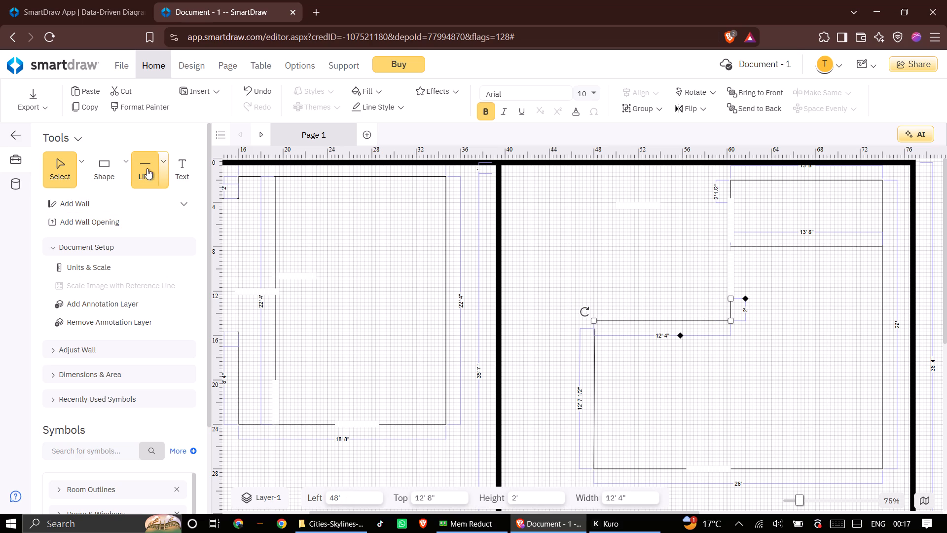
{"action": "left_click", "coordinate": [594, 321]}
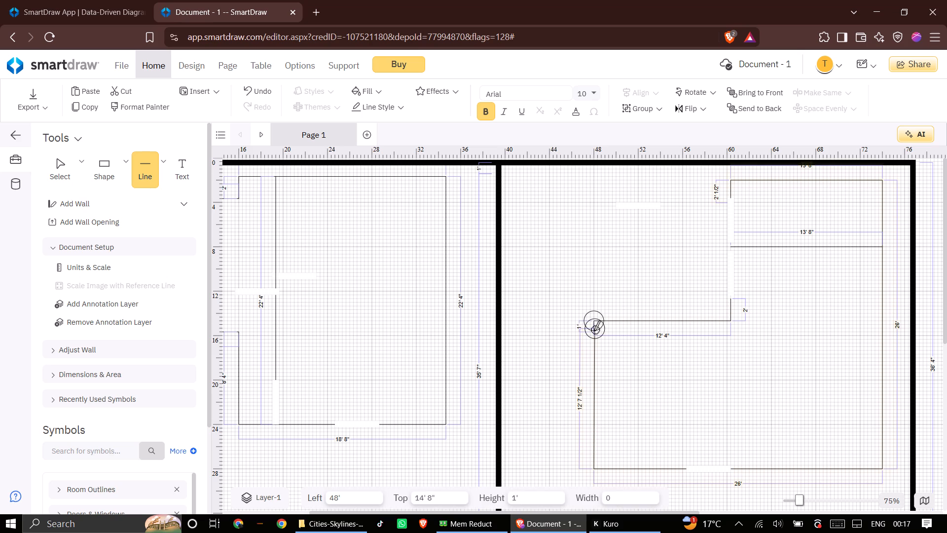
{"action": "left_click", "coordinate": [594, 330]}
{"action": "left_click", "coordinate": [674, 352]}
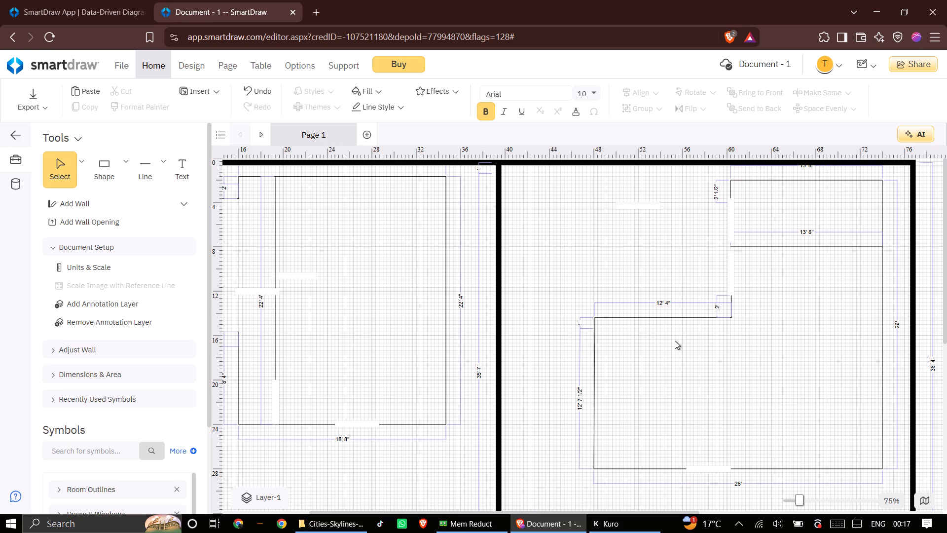
Enclose a room with connected lines from the 12' 4" line's left end: 7' left, 12' 8" up and 19' 4" across to the outline's top-left corner.
{"action": "right_click", "coordinate": [571, 266]}
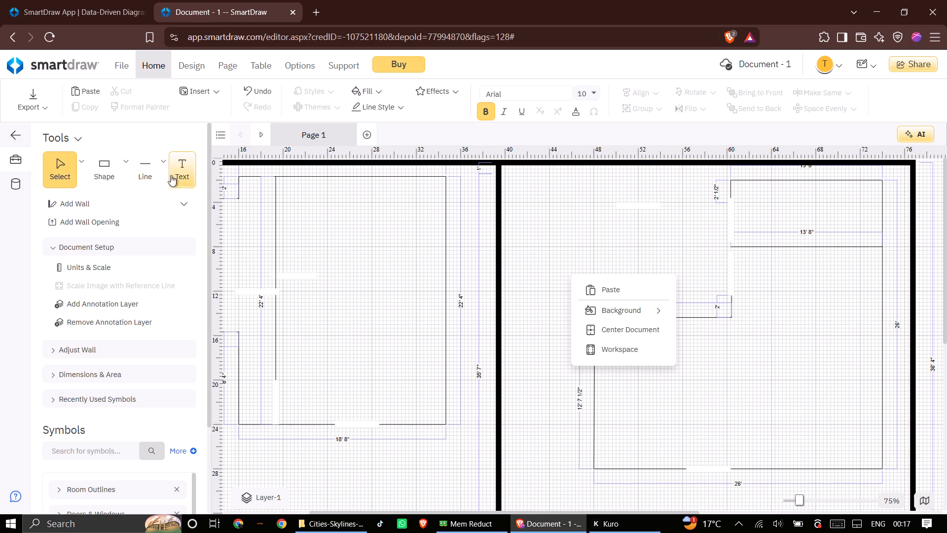
{"action": "left_click", "coordinate": [157, 170]}
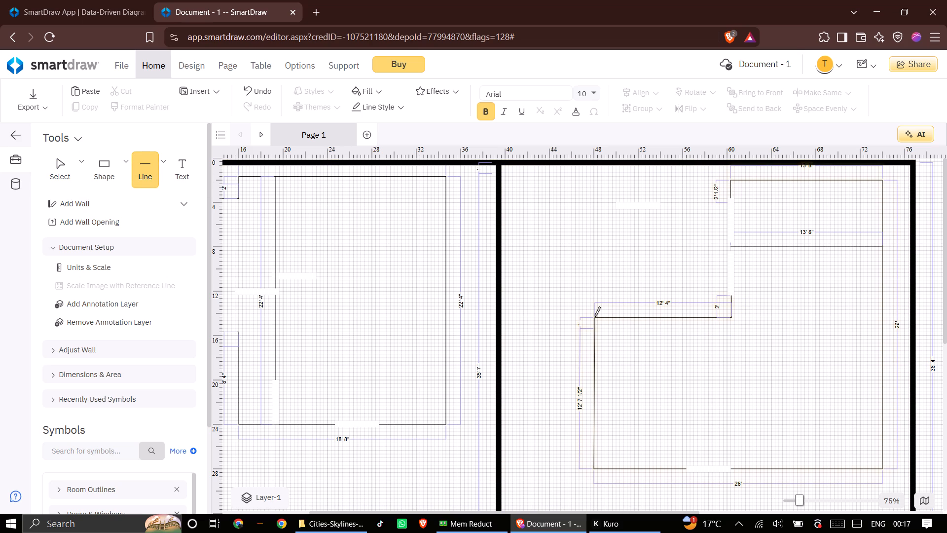
{"action": "left_click", "coordinate": [594, 316]}
{"action": "left_click", "coordinate": [515, 315]}
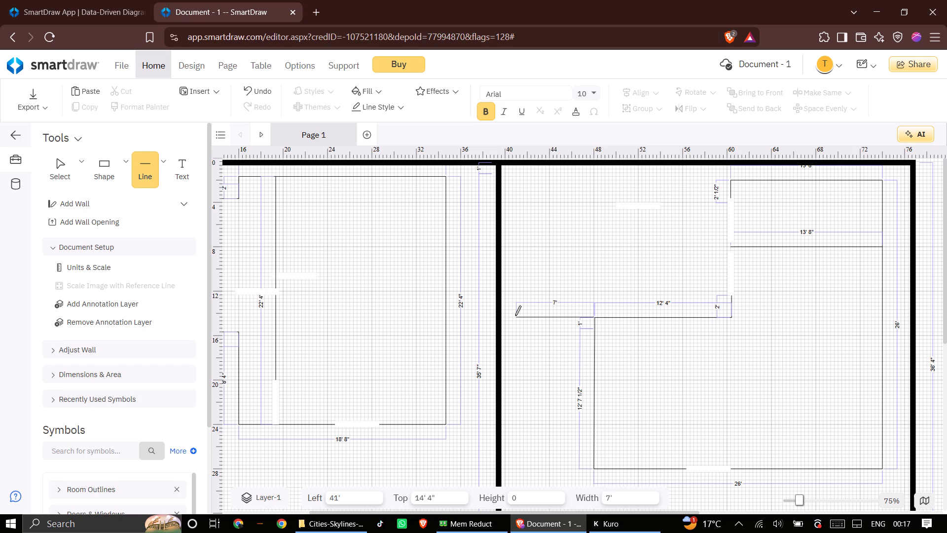
{"action": "left_click", "coordinate": [140, 171]}
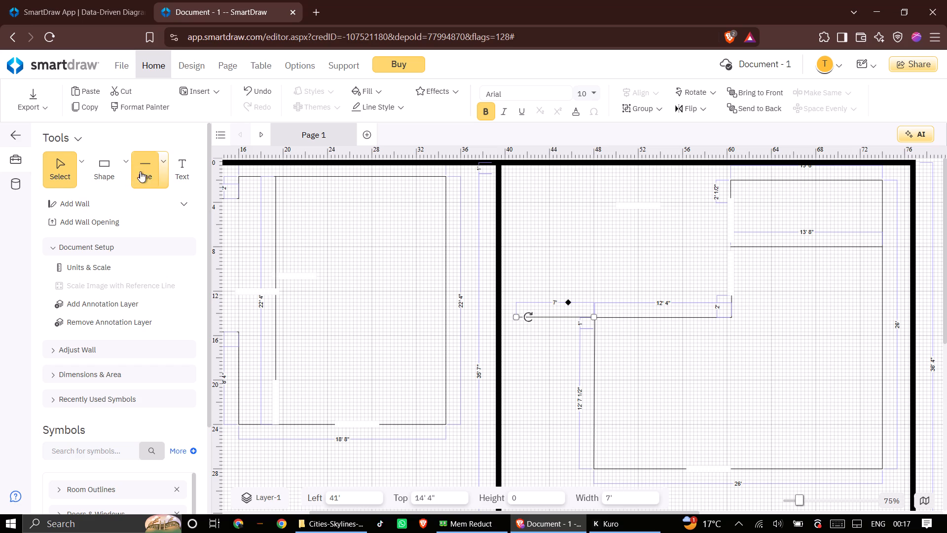
{"action": "left_click", "coordinate": [517, 315]}
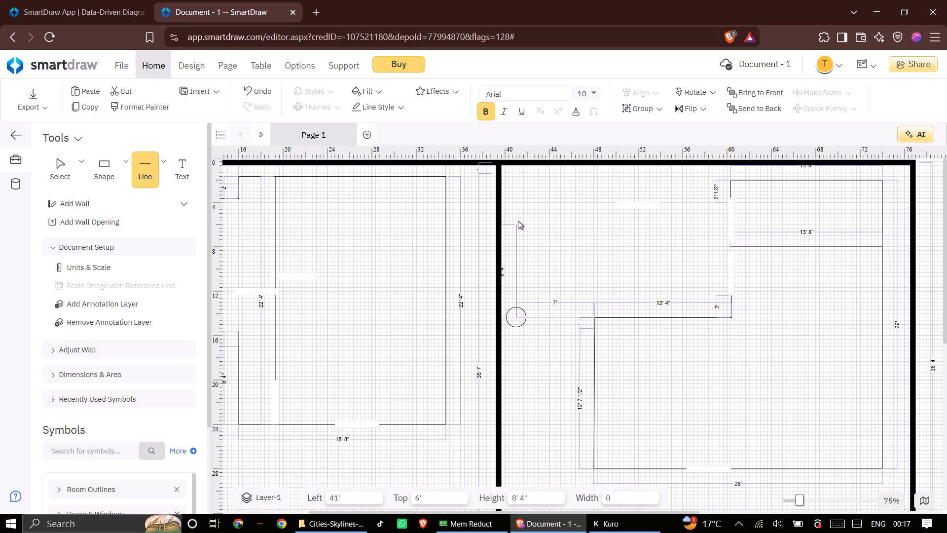
{"action": "left_click", "coordinate": [518, 178]}
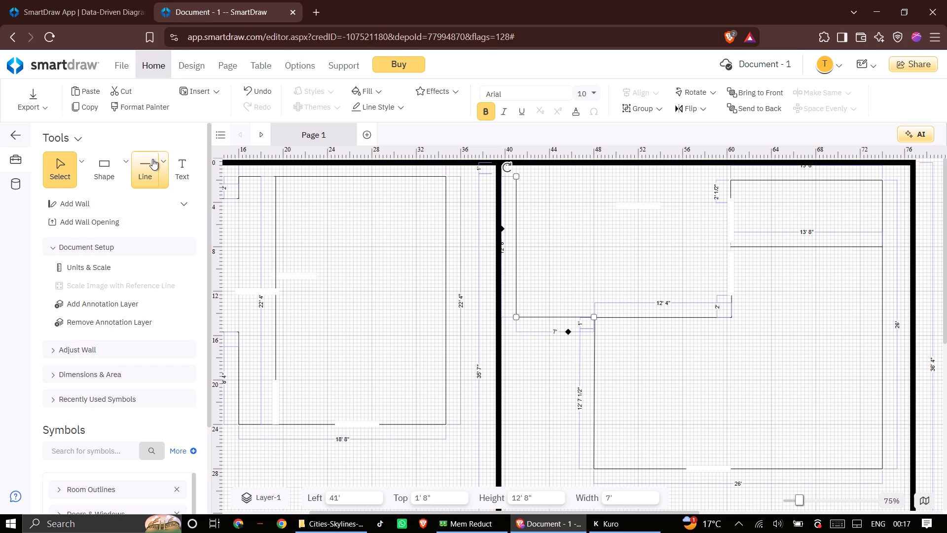
{"action": "left_click", "coordinate": [152, 159]}
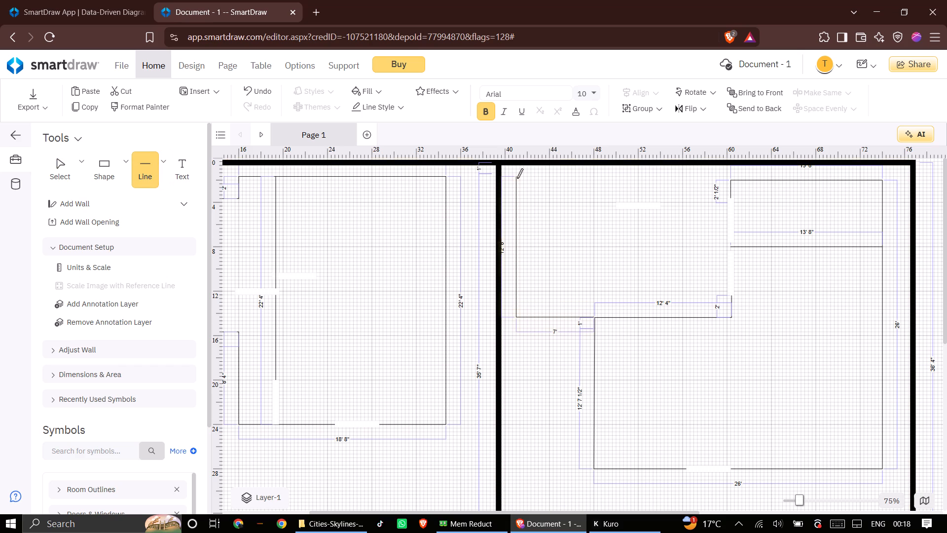
{"action": "left_click", "coordinate": [731, 179]}
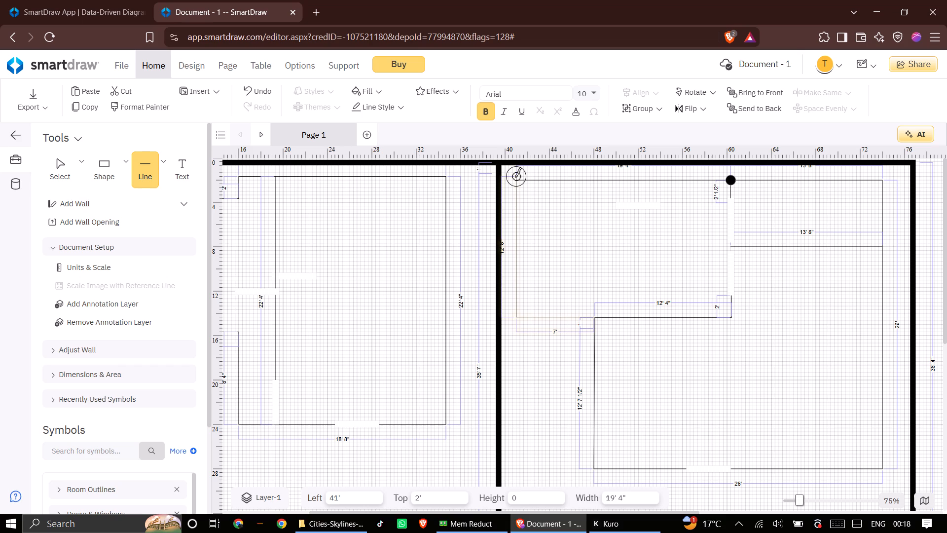
{"action": "left_click", "coordinate": [515, 177]}
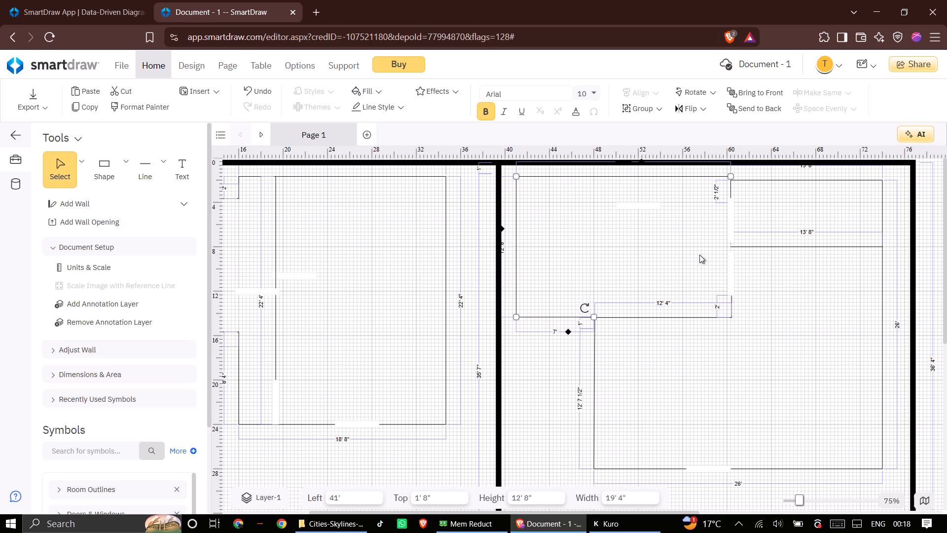
Cut the 26' by 26' connected line outline, including its interior lines, out of the second enclosure.
{"action": "right_click", "coordinate": [776, 283]}
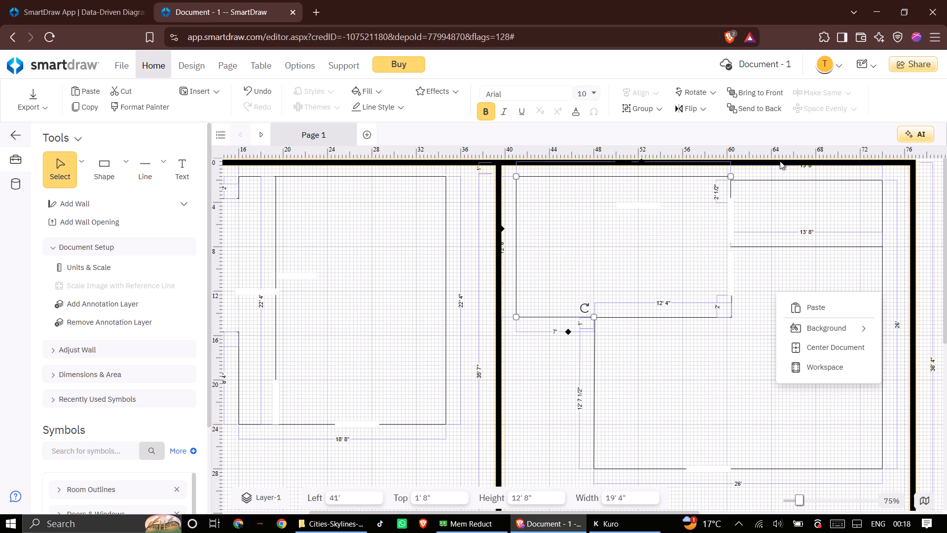
{"action": "scroll", "coordinate": [765, 238], "scroll_direction": "up", "scroll_amount": 1}
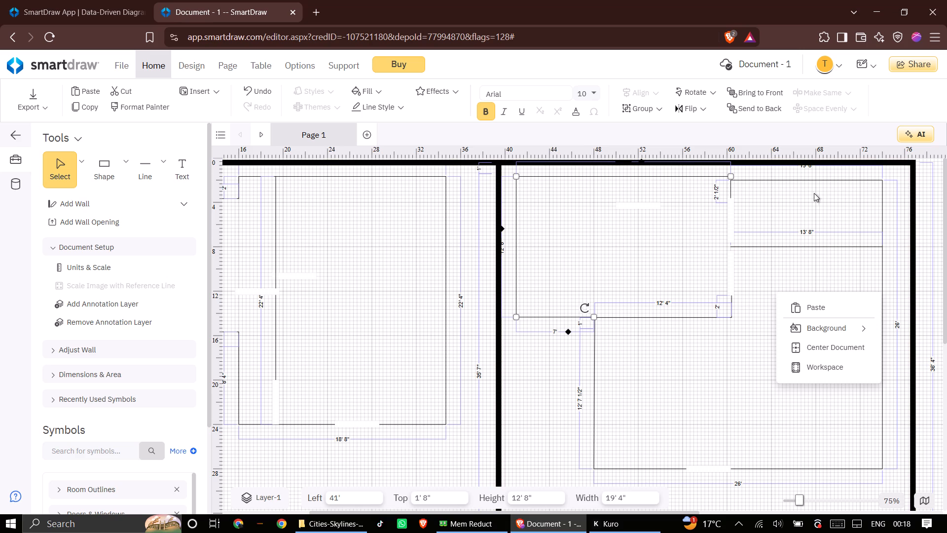
{"action": "left_click", "coordinate": [831, 179]}
{"action": "right_click", "coordinate": [831, 179]}
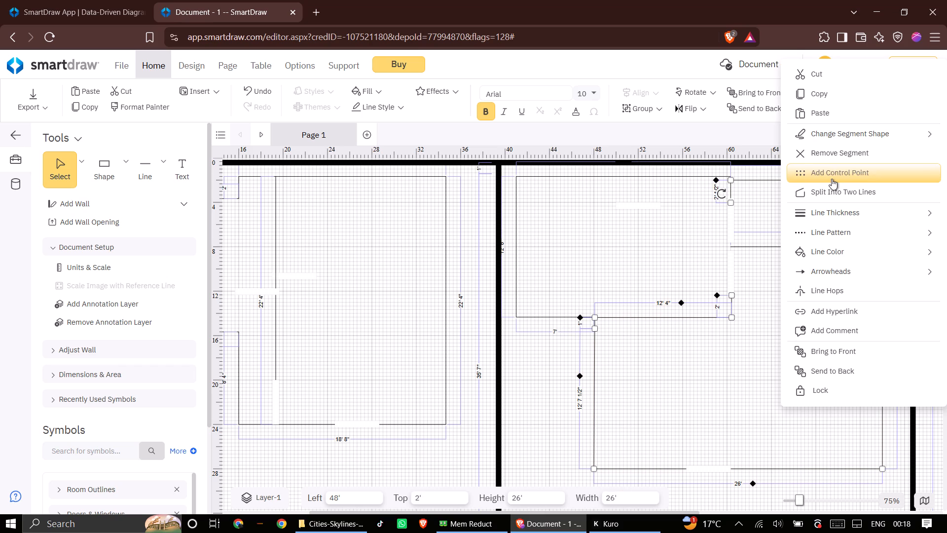
{"action": "left_click", "coordinate": [837, 81]}
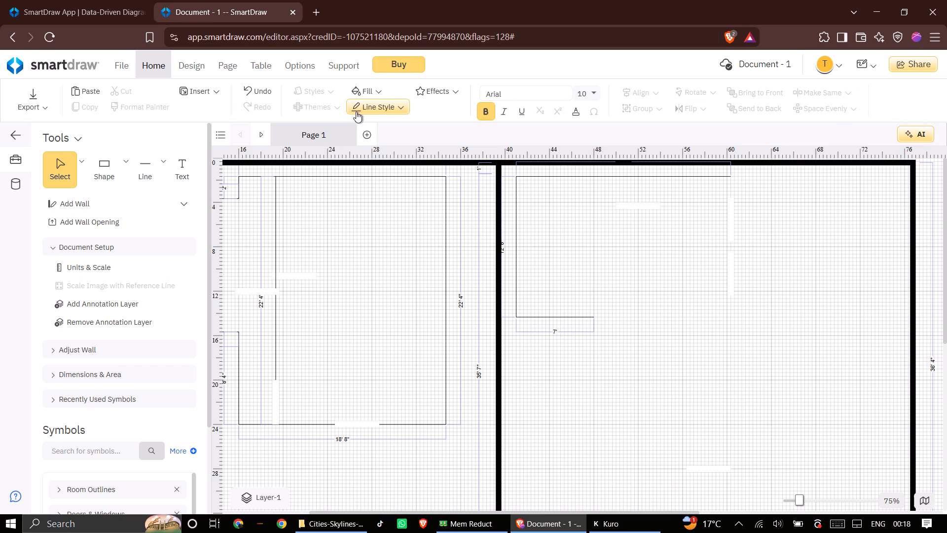
Set the line color to black.
{"action": "left_click", "coordinate": [378, 100]}
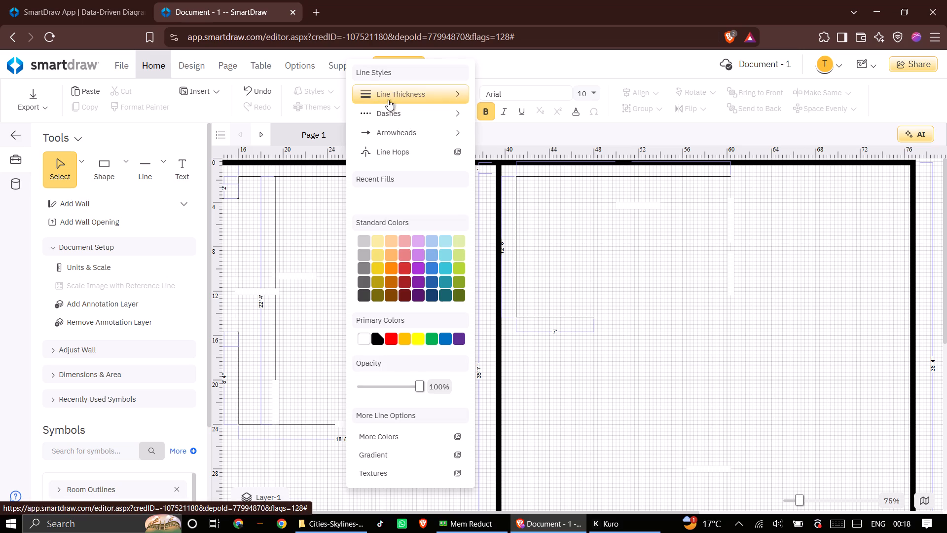
{"action": "left_click", "coordinate": [376, 340]}
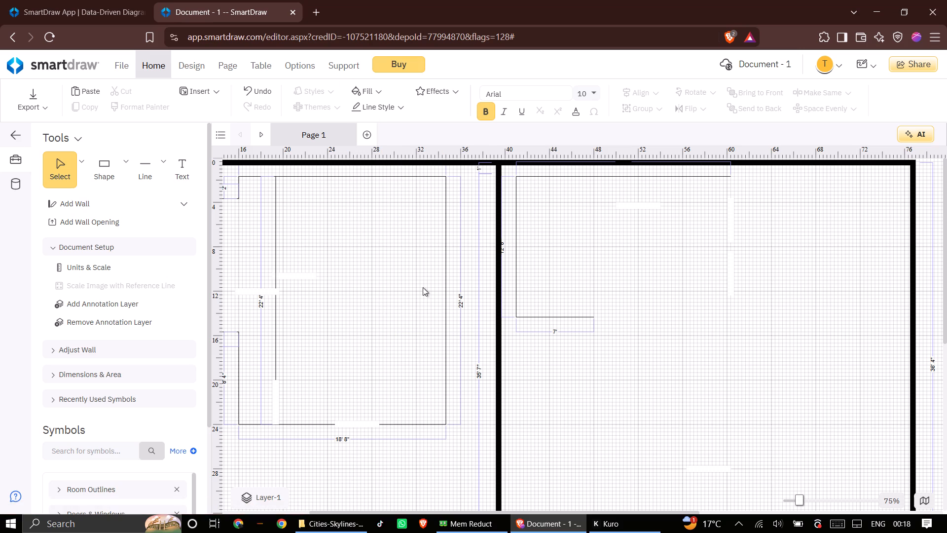
Add a rectangle at the right end of the 19' 4" line and stretch it to about 15' wide and 25' 8" high.
{"action": "left_click", "coordinate": [107, 175]}
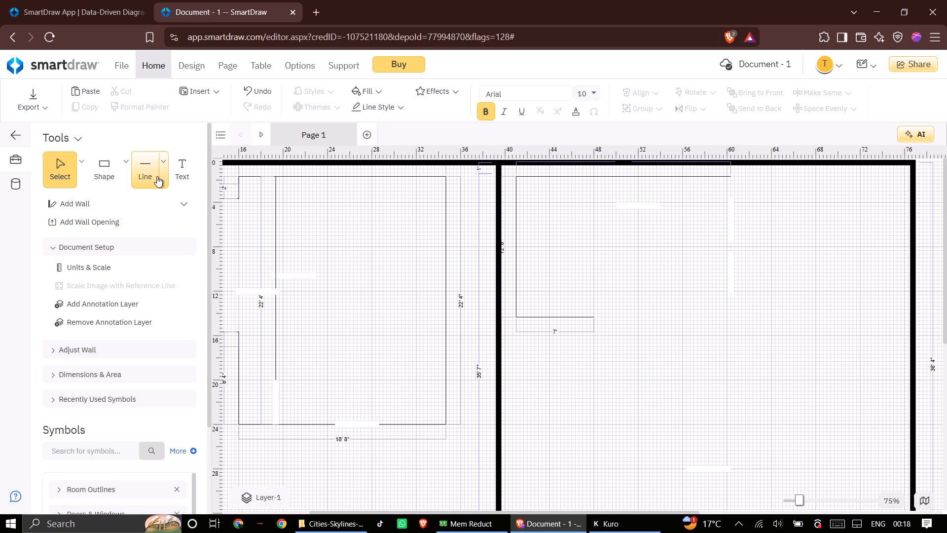
{"action": "left_click", "coordinate": [114, 172]}
{"action": "left_click", "coordinate": [123, 172]}
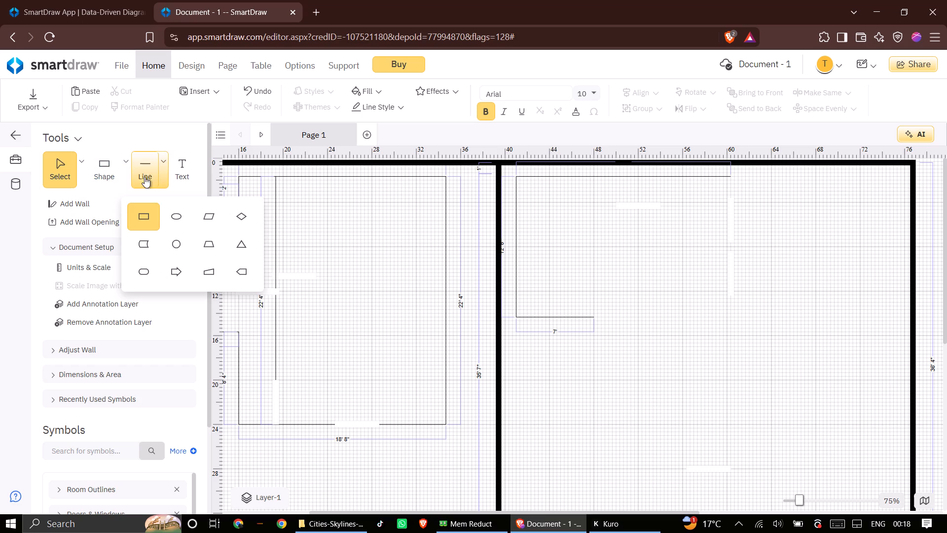
{"action": "left_click", "coordinate": [154, 216]}
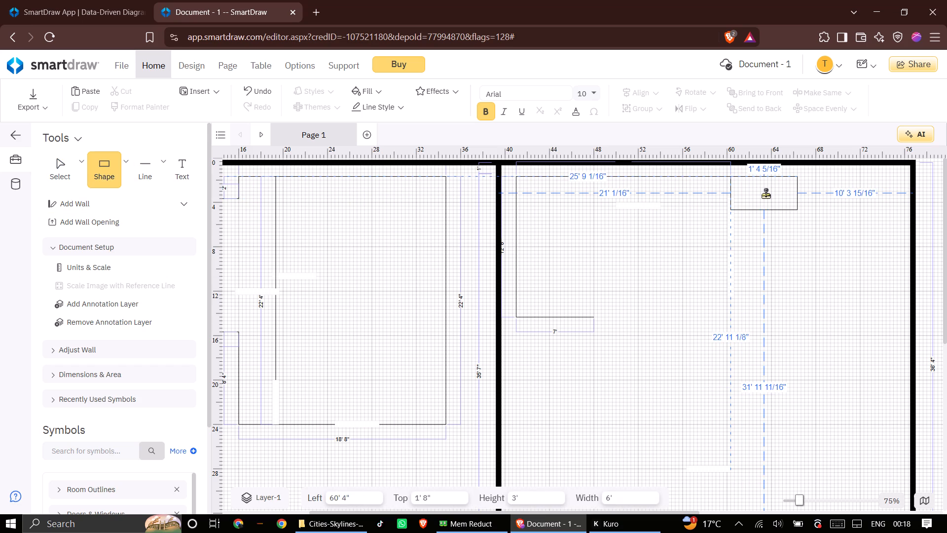
{"action": "left_click", "coordinate": [765, 194]}
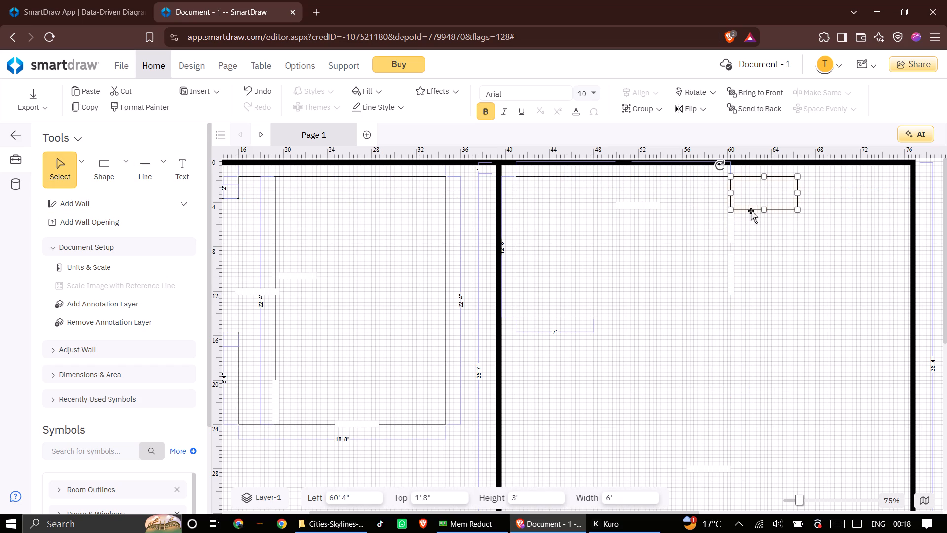
{"action": "left_click_drag", "start_coordinate": [762, 211], "coordinate": [766, 442]}
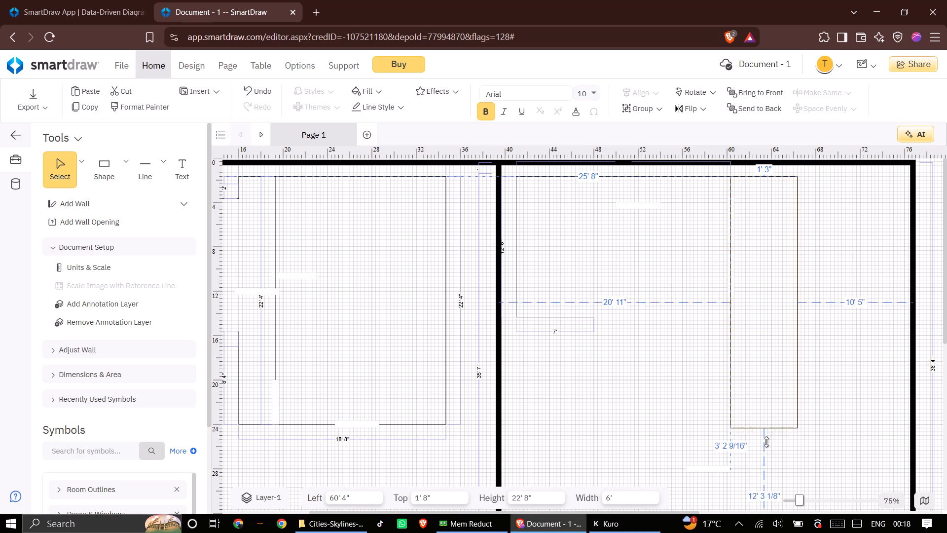
{"action": "left_click_drag", "start_coordinate": [766, 442], "coordinate": [764, 460]}
{"action": "left_click_drag", "start_coordinate": [795, 318], "coordinate": [848, 321]}
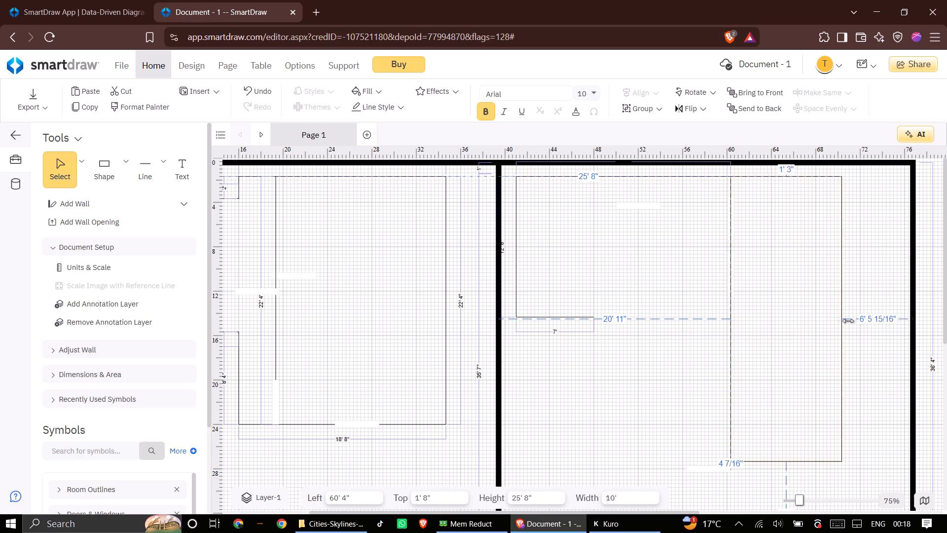
{"action": "left_click_drag", "start_coordinate": [848, 321], "coordinate": [896, 318]}
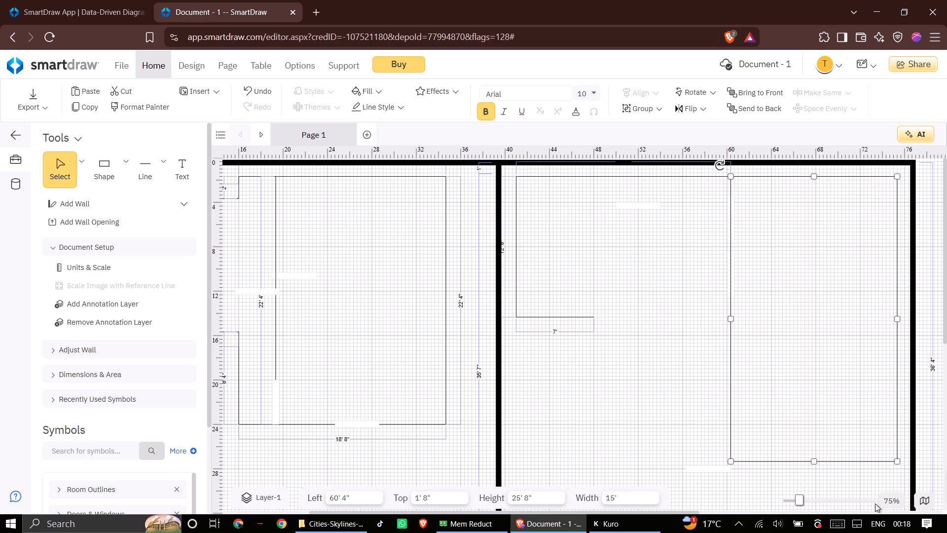
Extend the rectangle's bottom edge downward to make it about 30' 4" high.
{"action": "left_click", "coordinate": [792, 504]}
{"action": "left_click", "coordinate": [792, 500]}
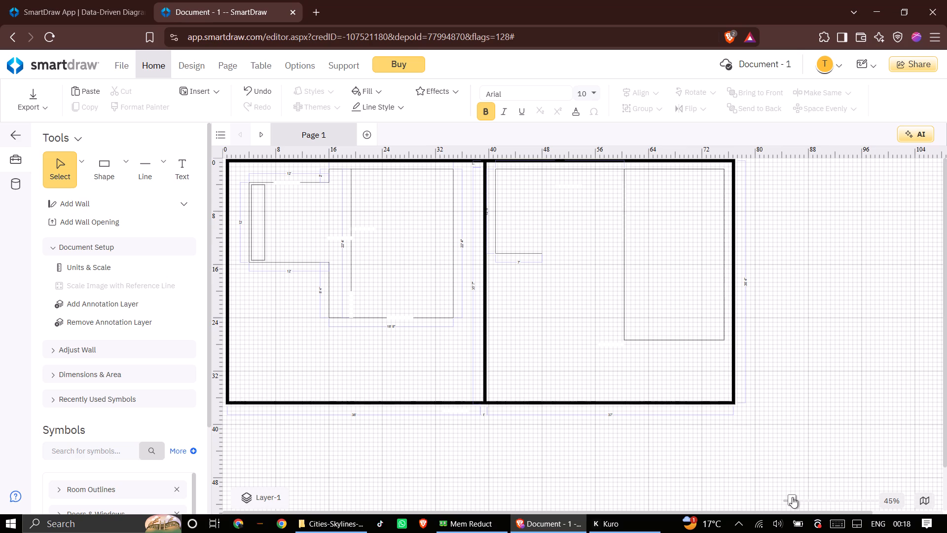
{"action": "left_click", "coordinate": [669, 306]}
{"action": "left_click", "coordinate": [678, 335]}
{"action": "left_click", "coordinate": [678, 340]}
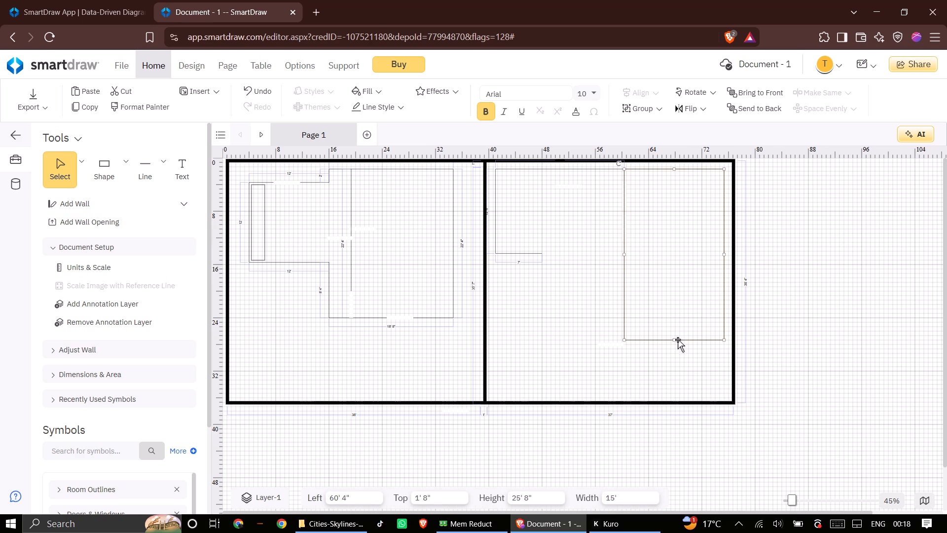
{"action": "left_click_drag", "start_coordinate": [675, 340], "coordinate": [675, 370]}
{"action": "left_click", "coordinate": [675, 370]}
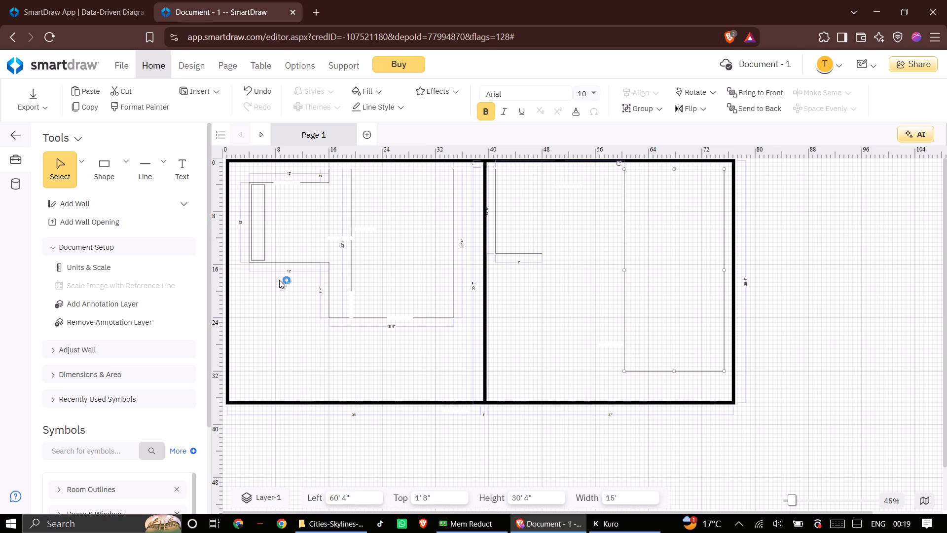
Set the rectangle's line thickness to the second-thickest preset.
{"action": "left_click", "coordinate": [109, 172]}
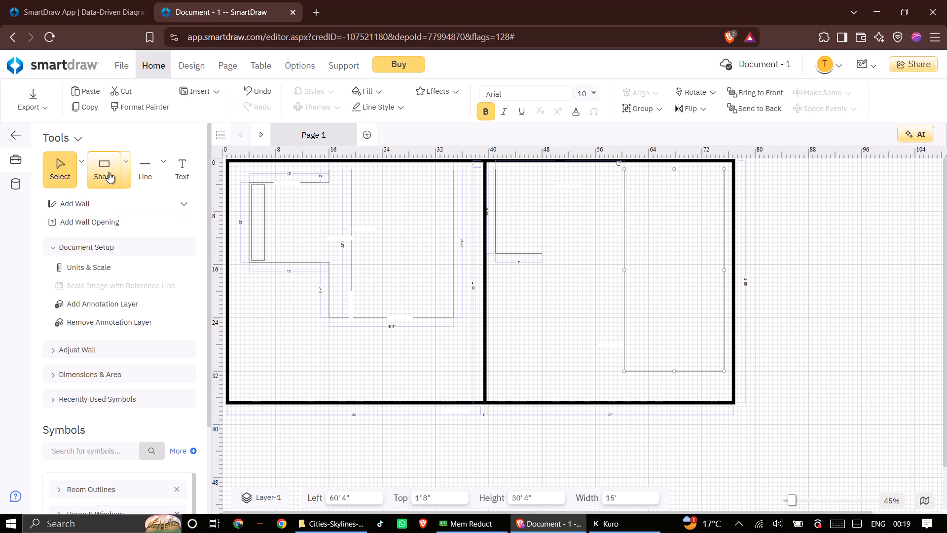
{"action": "scroll", "coordinate": [549, 258], "scroll_direction": "up", "scroll_amount": 1}
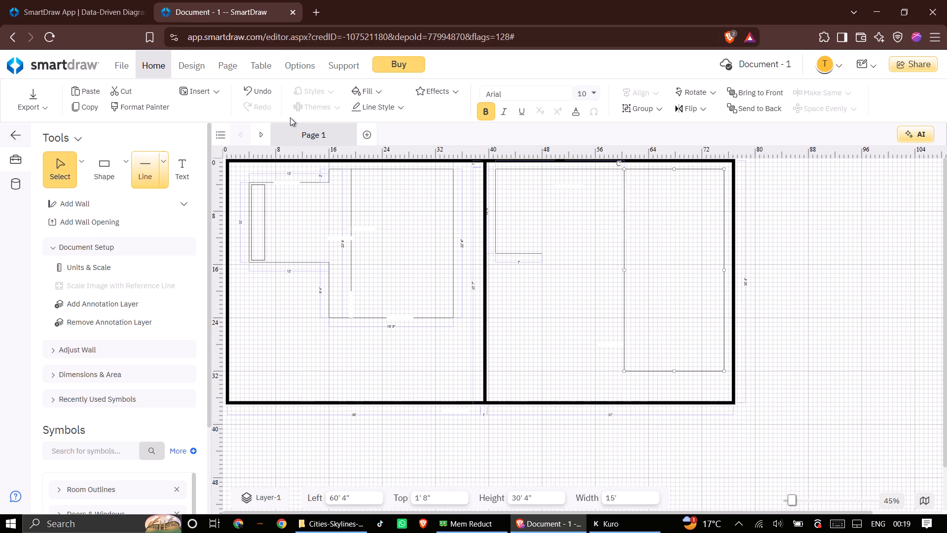
{"action": "left_click", "coordinate": [384, 105]}
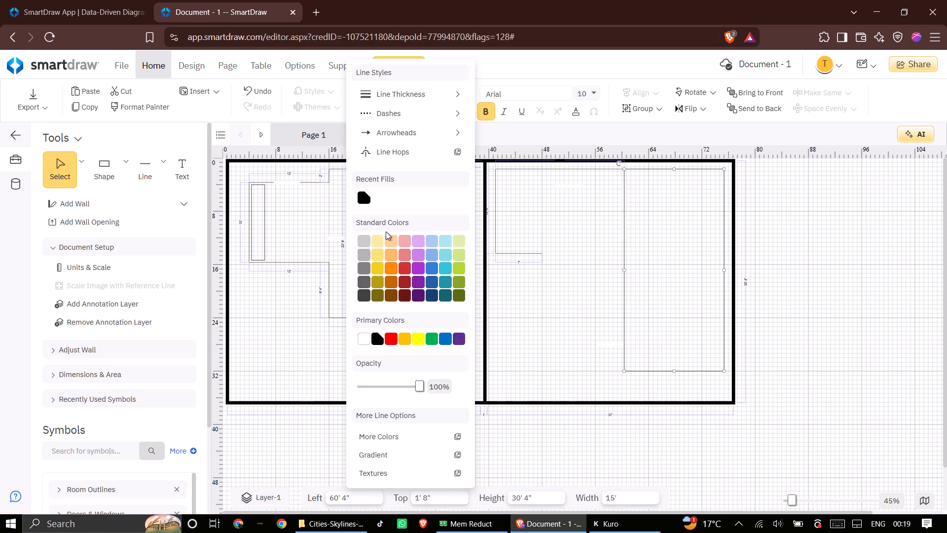
{"action": "left_click", "coordinate": [416, 85]}
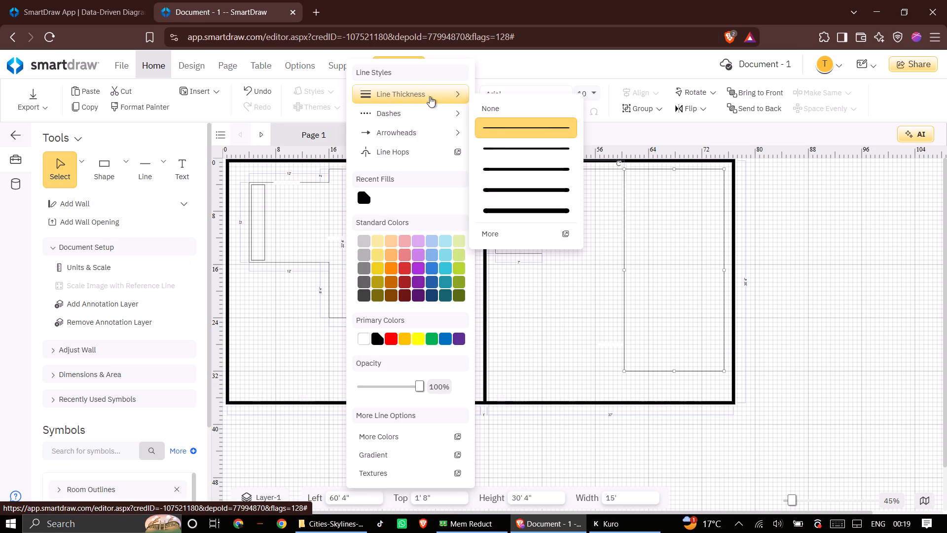
{"action": "left_click", "coordinate": [511, 187]}
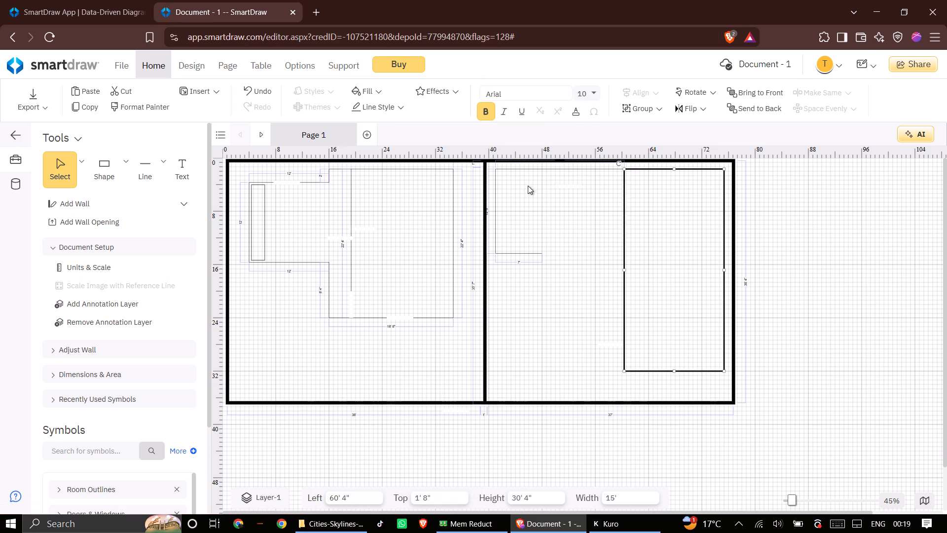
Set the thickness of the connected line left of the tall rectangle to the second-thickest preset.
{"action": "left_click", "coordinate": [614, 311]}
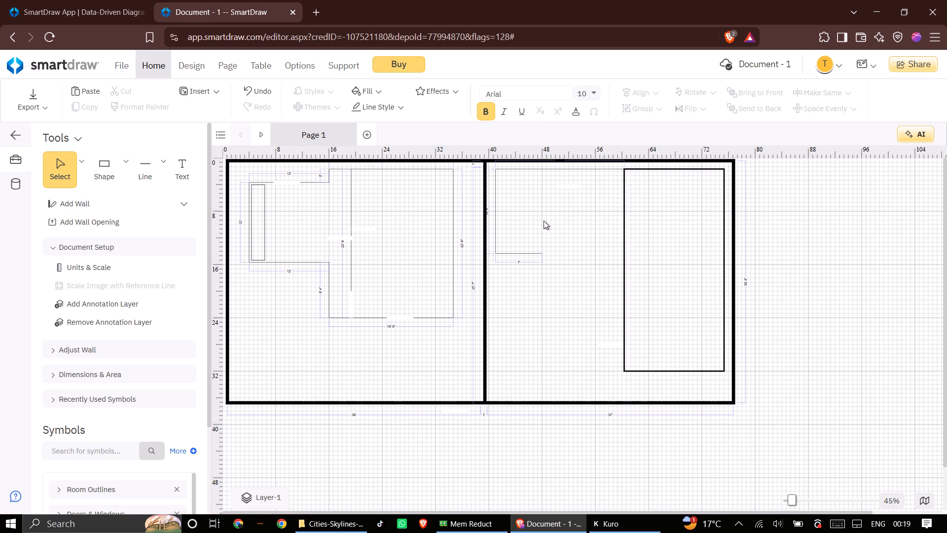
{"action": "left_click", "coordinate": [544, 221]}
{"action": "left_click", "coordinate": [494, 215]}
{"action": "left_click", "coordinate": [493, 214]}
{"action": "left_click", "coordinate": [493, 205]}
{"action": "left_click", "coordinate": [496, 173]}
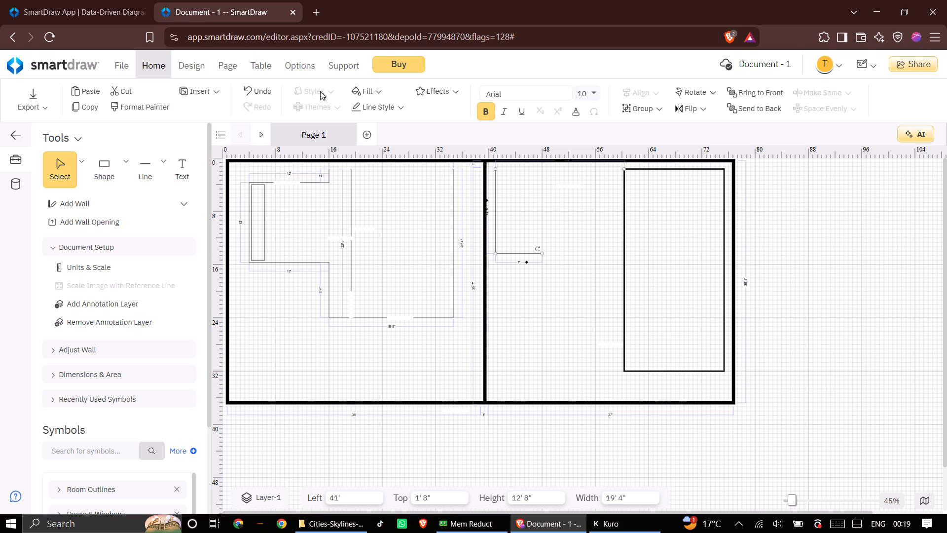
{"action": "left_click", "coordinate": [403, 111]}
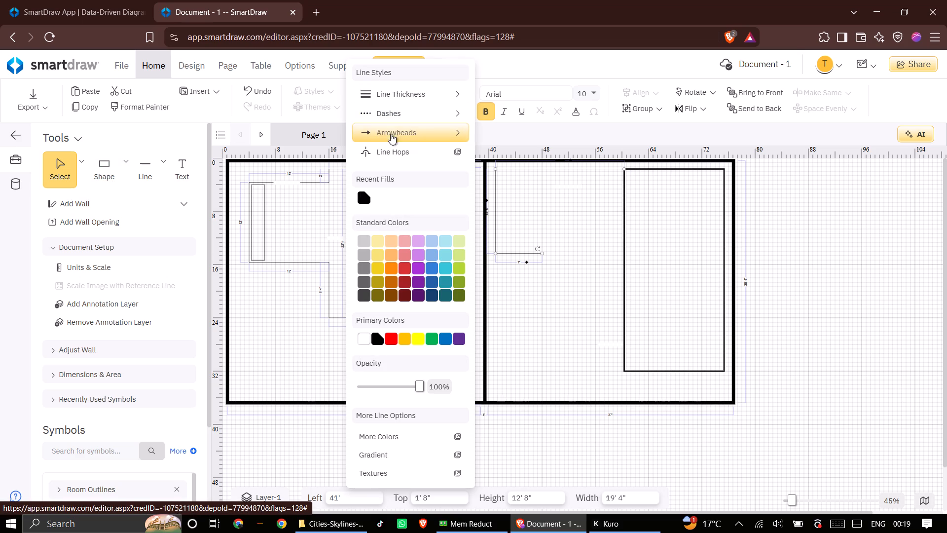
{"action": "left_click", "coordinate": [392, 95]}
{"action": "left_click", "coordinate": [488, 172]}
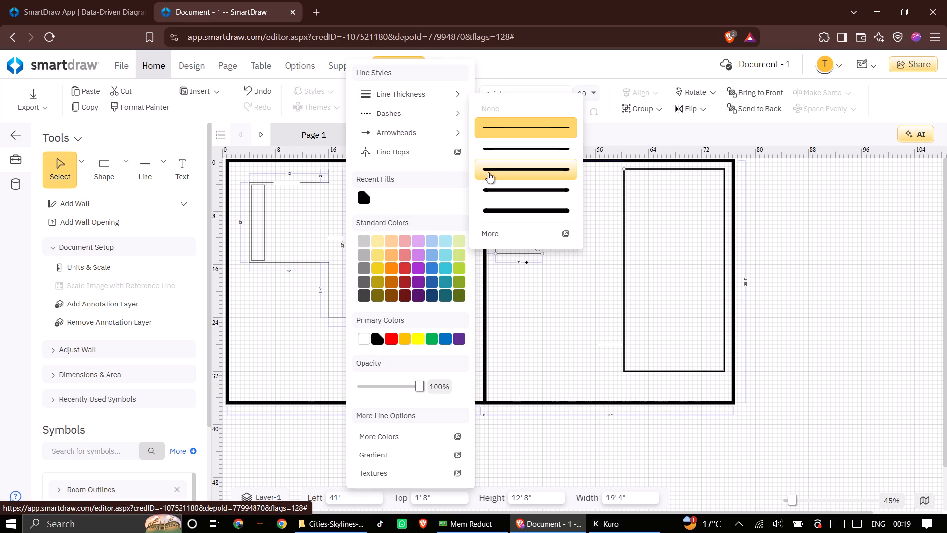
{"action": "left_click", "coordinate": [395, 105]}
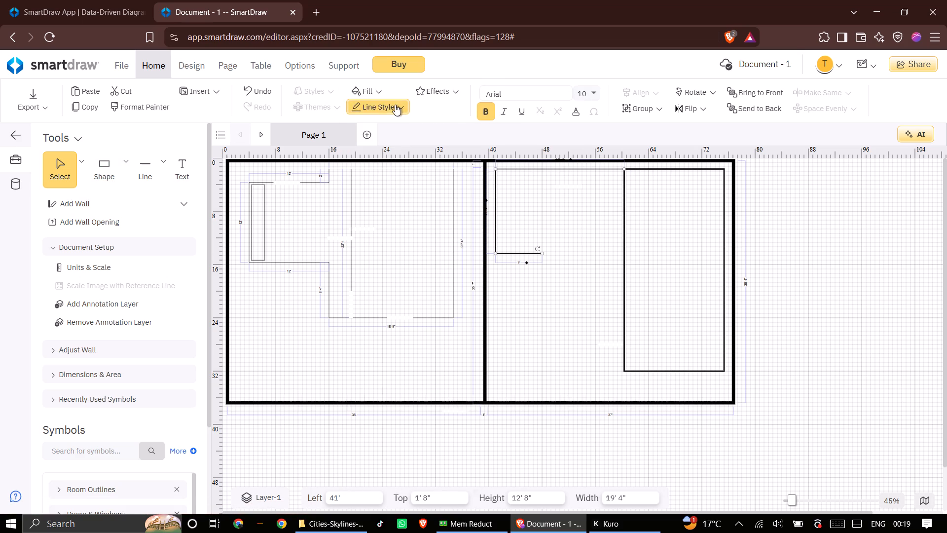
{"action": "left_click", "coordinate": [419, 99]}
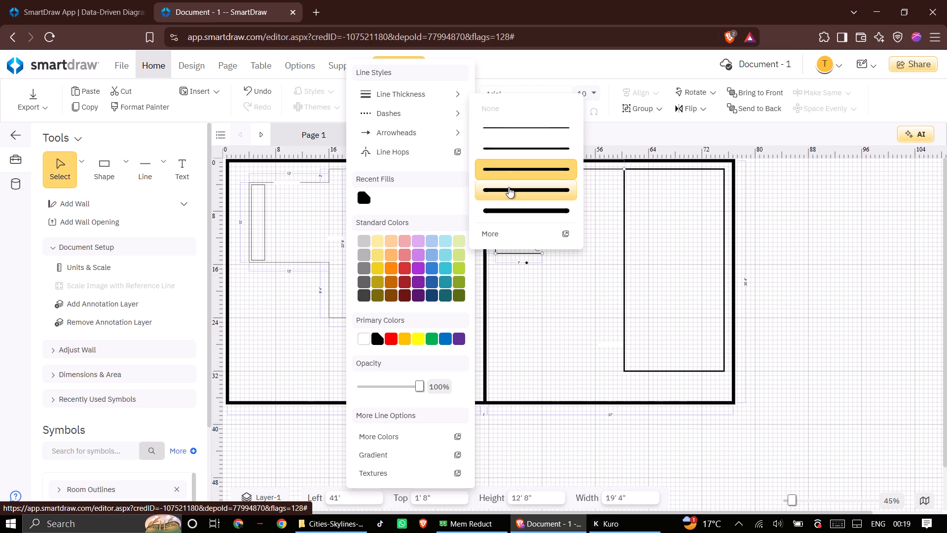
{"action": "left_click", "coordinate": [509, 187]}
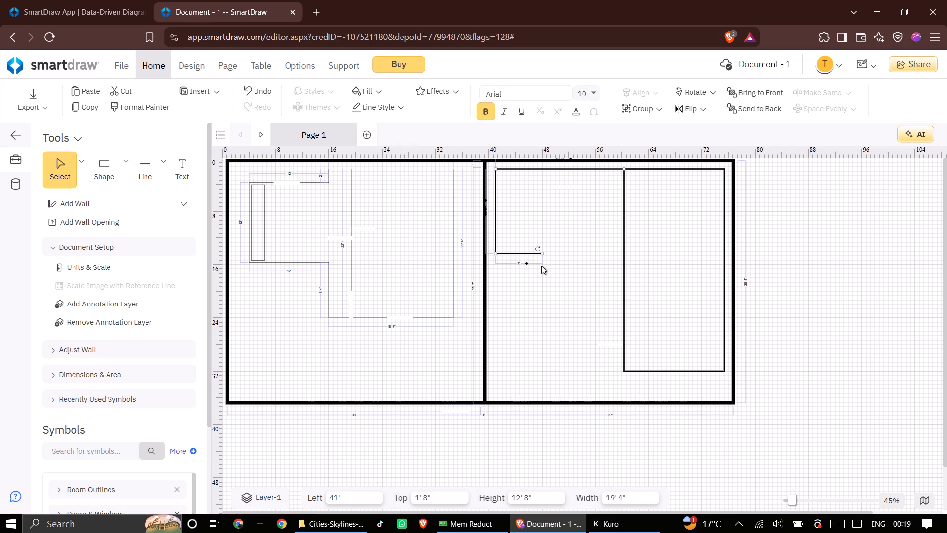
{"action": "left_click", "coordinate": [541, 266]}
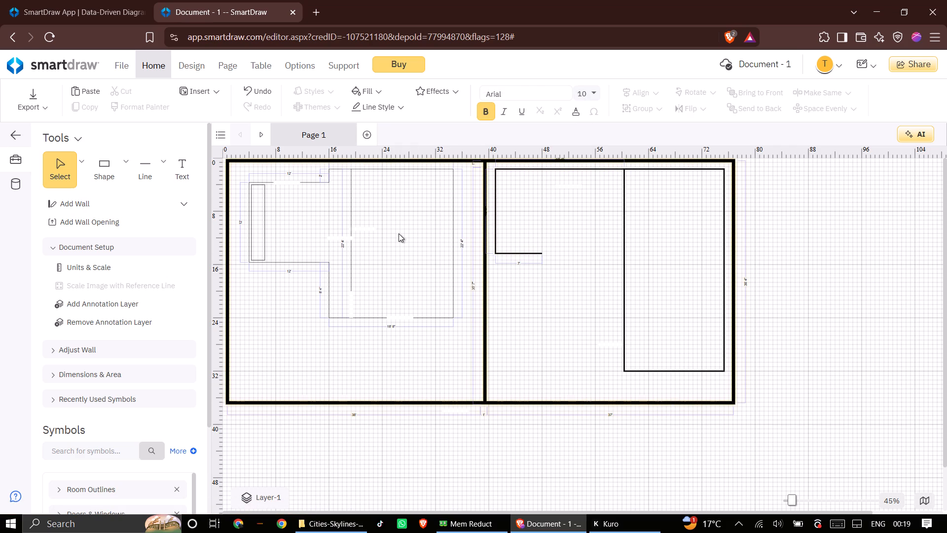
With nothing selected, set the default line thickness to the second-thickest preset.
{"action": "left_click", "coordinate": [367, 110]}
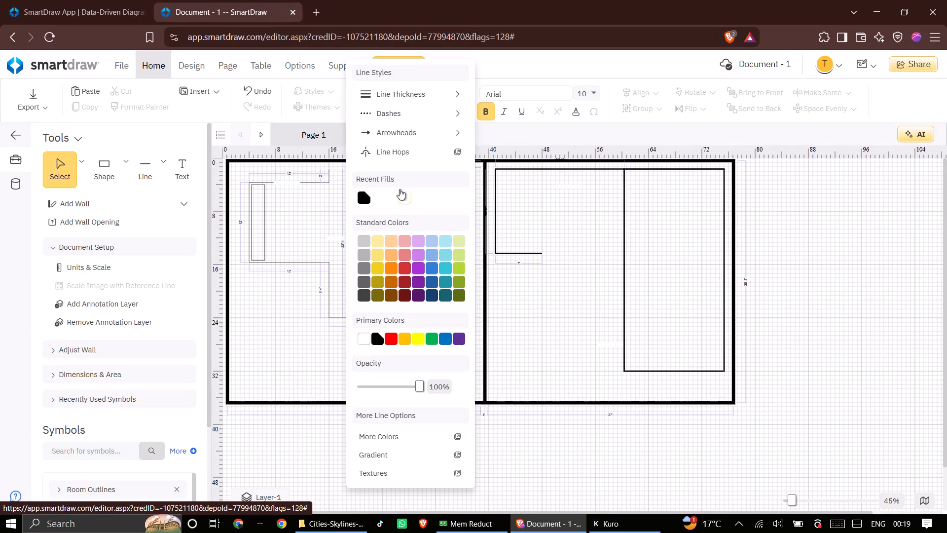
{"action": "left_click", "coordinate": [406, 101]}
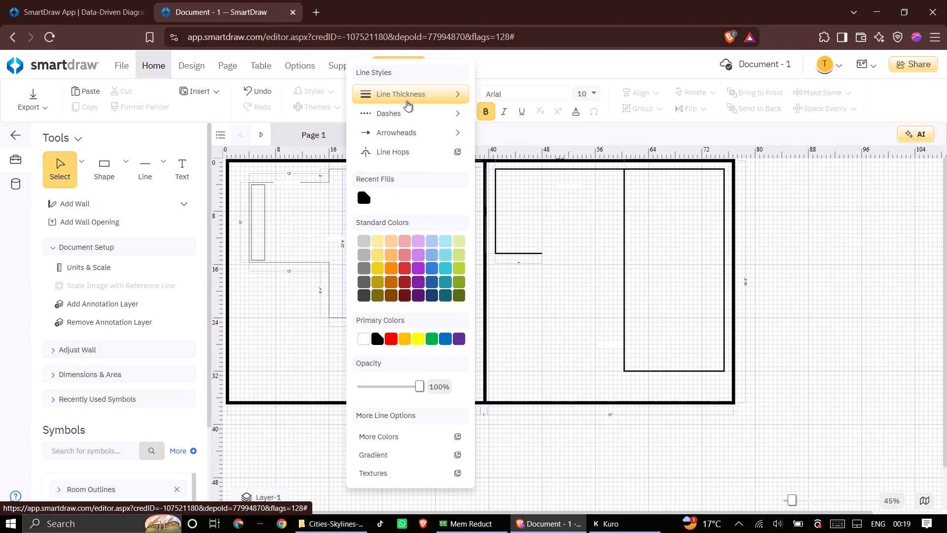
{"action": "left_click", "coordinate": [504, 183]}
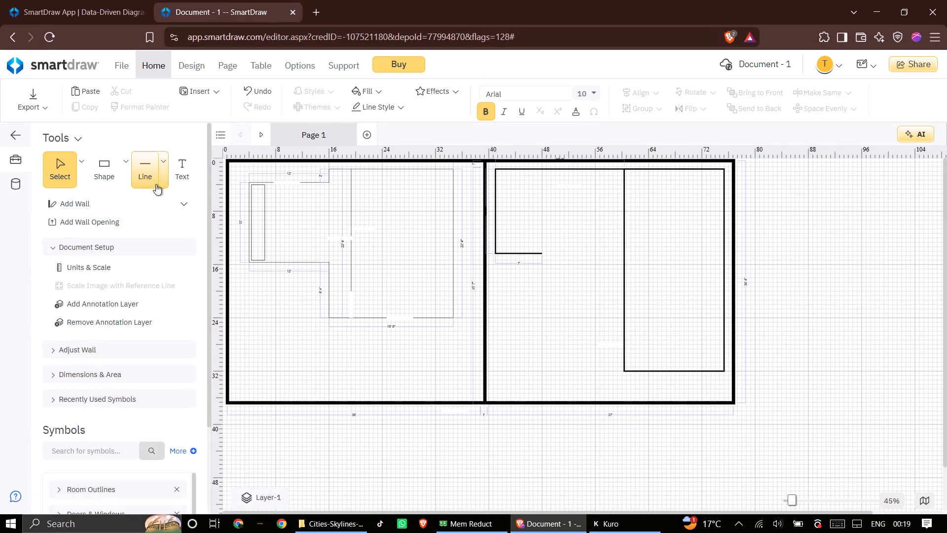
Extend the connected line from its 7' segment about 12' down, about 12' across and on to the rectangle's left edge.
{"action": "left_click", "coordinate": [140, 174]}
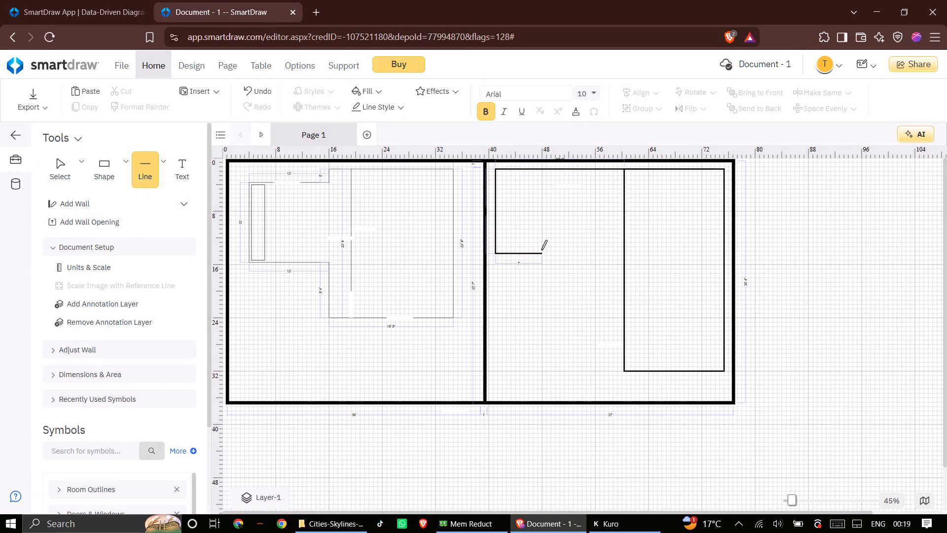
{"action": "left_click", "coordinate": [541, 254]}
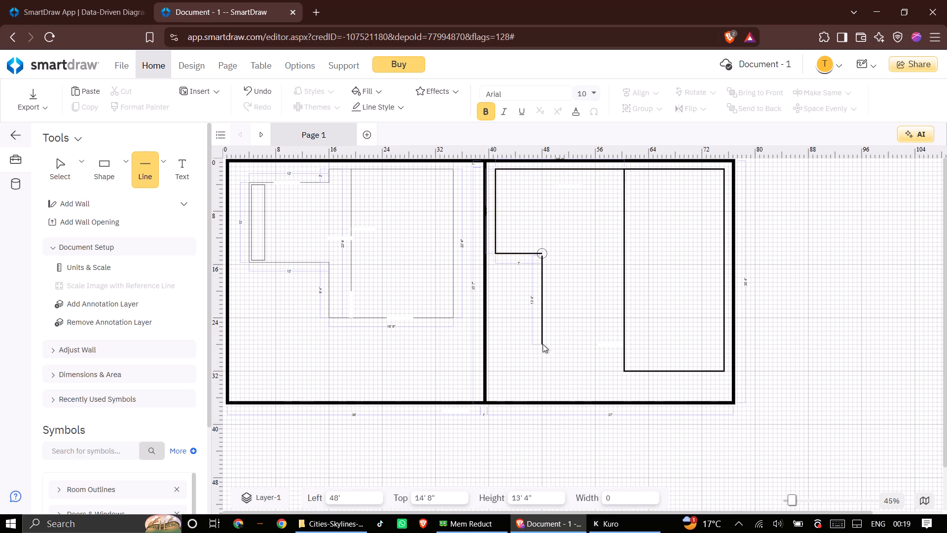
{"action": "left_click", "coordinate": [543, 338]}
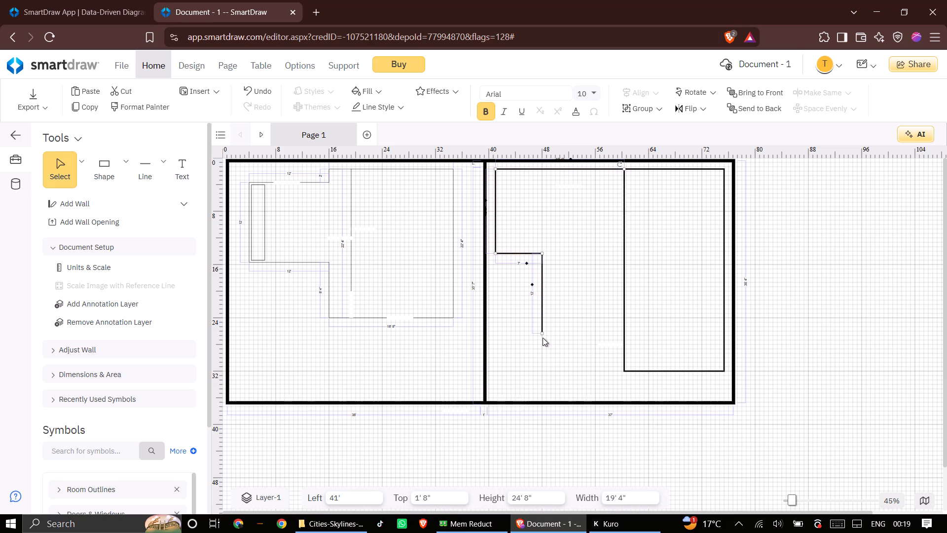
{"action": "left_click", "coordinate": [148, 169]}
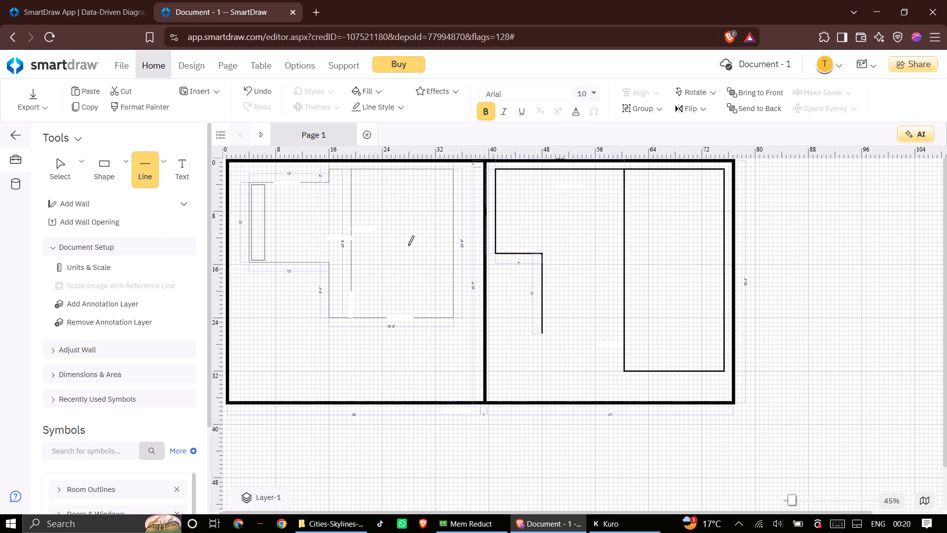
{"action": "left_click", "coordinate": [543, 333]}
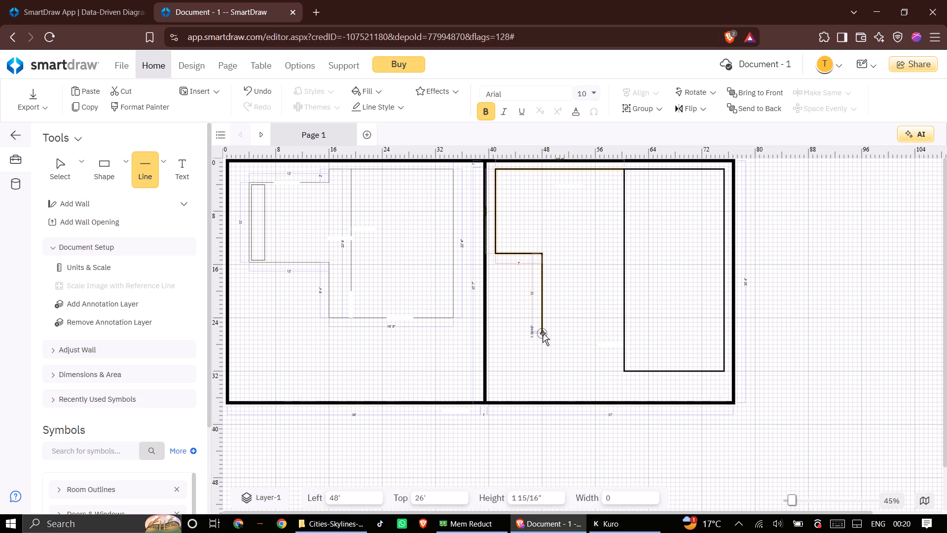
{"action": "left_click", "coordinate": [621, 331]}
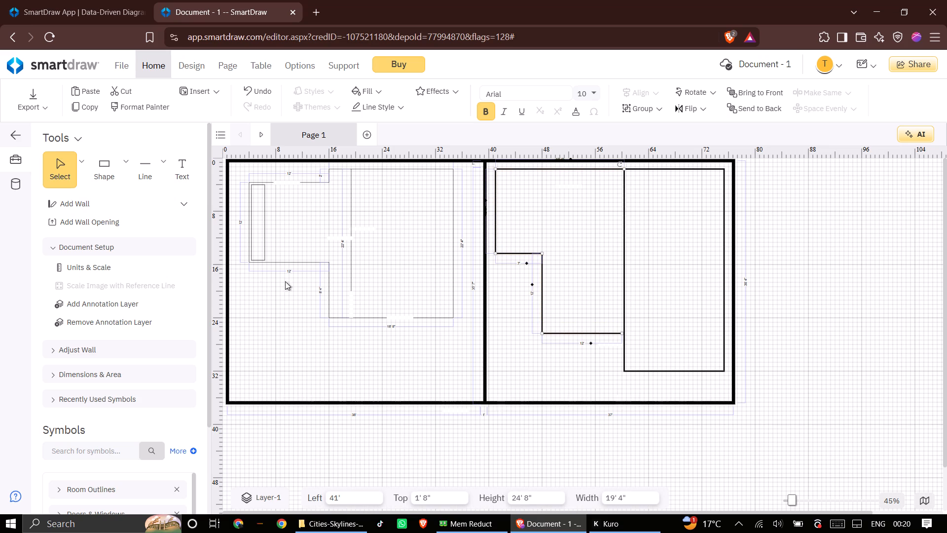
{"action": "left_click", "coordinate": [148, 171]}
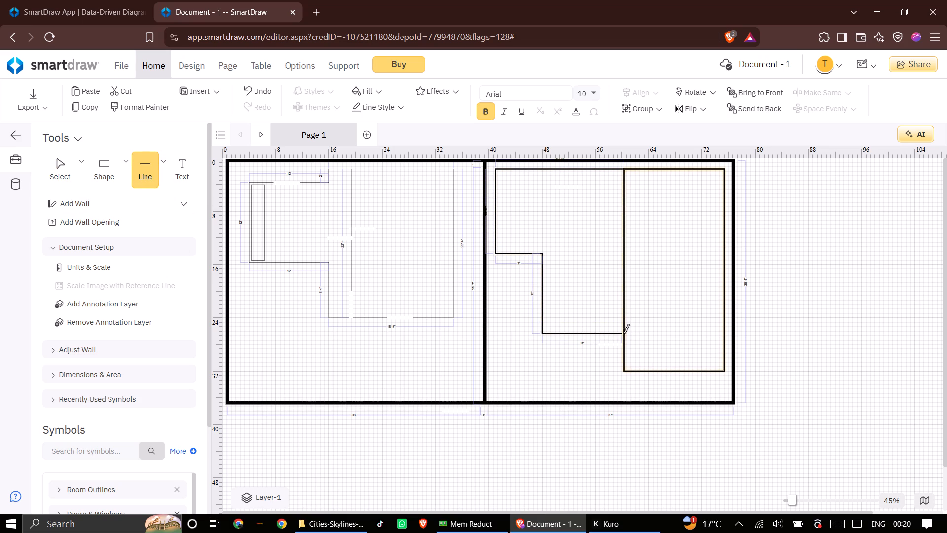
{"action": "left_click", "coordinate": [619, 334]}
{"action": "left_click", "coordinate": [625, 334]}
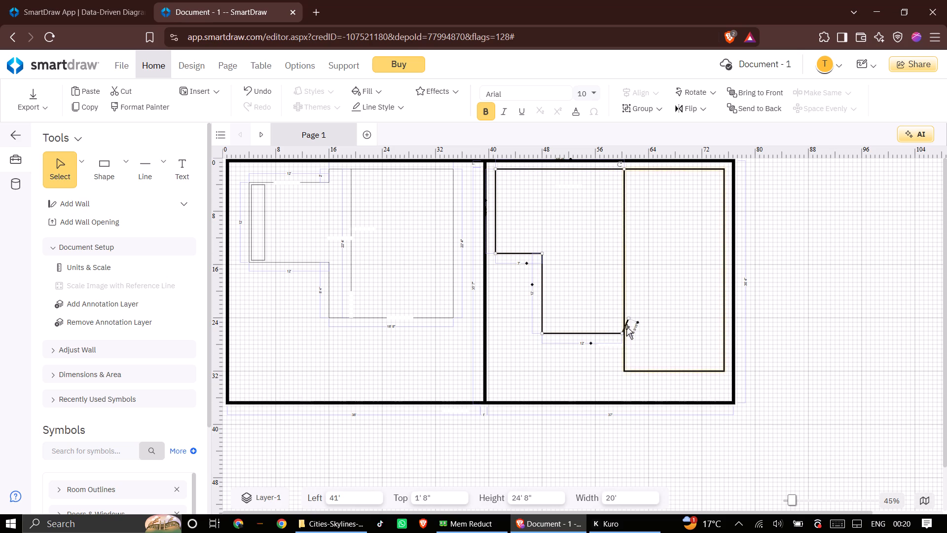
Cut the whole connected line left of the tall rectangle out of the drawing.
{"action": "right_click", "coordinate": [627, 325]}
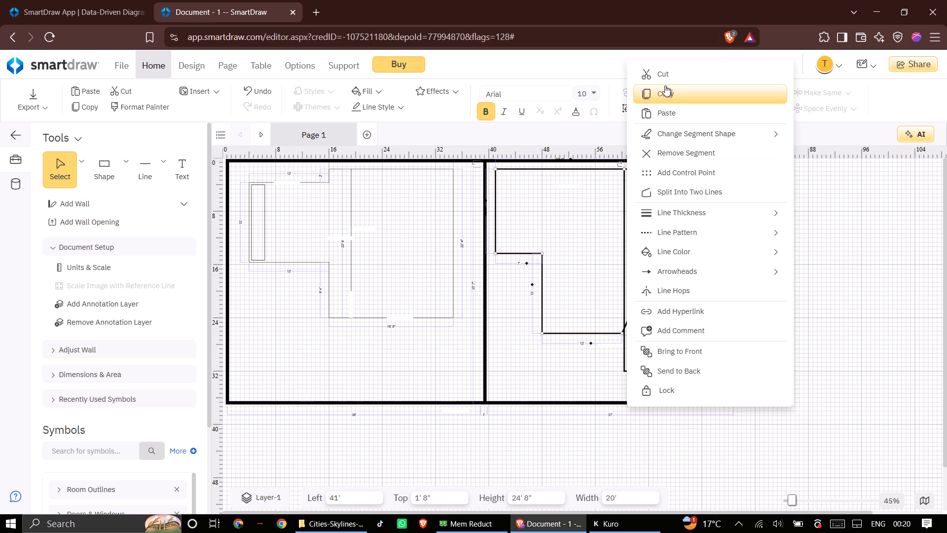
{"action": "left_click", "coordinate": [665, 82]}
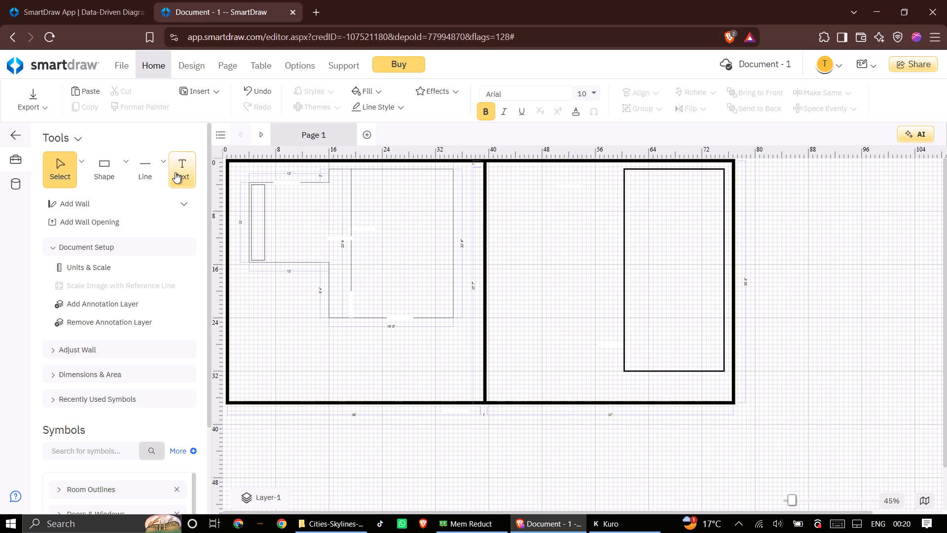
Draw a room left of the rectangle with lines about 19' 8" across the top, 19' 4" down and 19' 4" back across.
{"action": "left_click", "coordinate": [156, 171]}
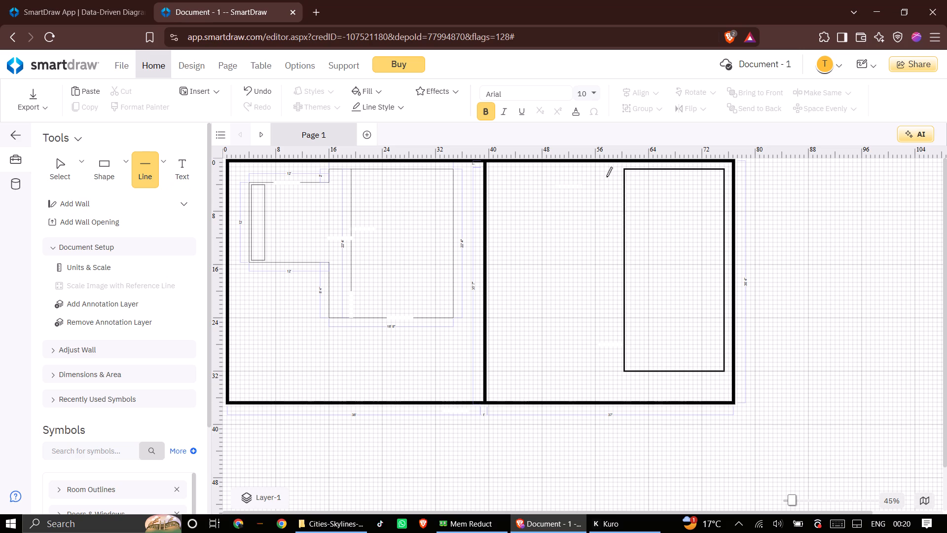
{"action": "left_click", "coordinate": [624, 170]}
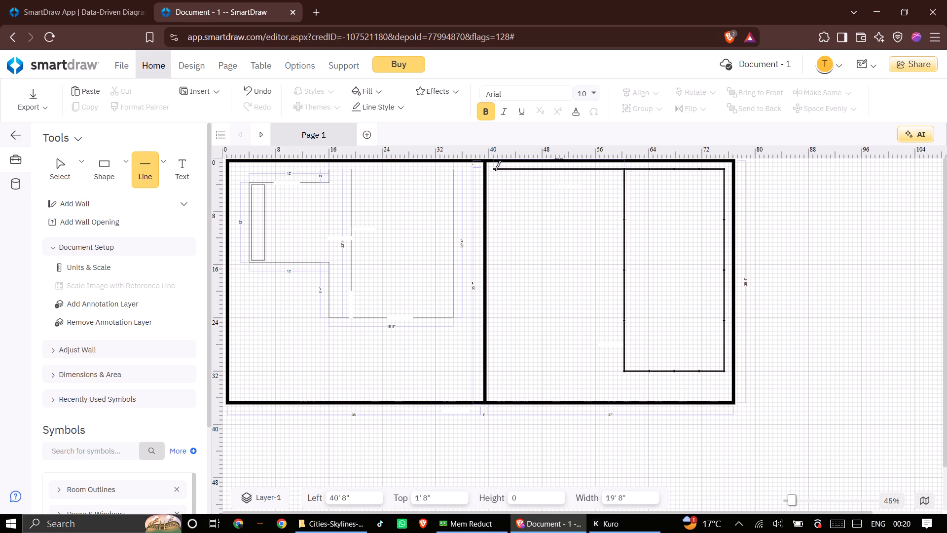
{"action": "left_click", "coordinate": [495, 170]}
{"action": "left_click", "coordinate": [151, 168]}
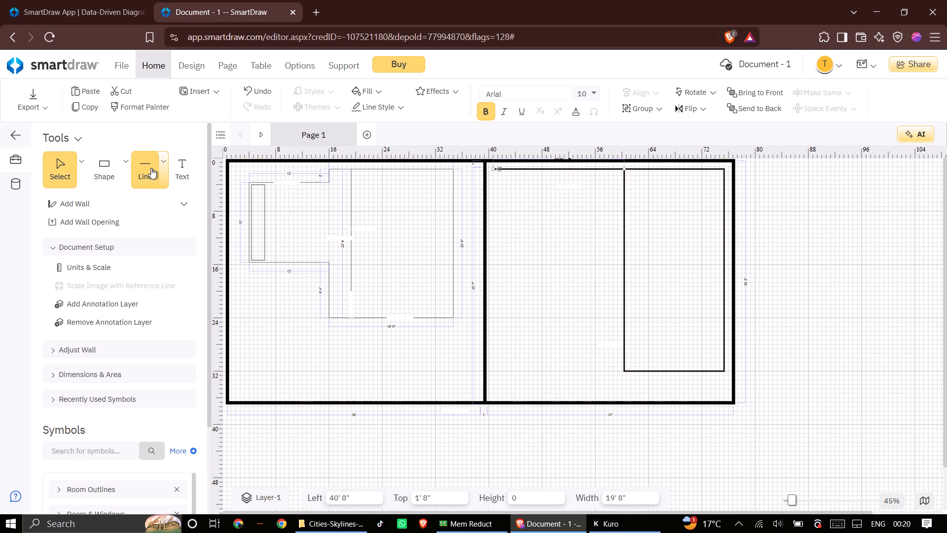
{"action": "left_click", "coordinate": [493, 171]}
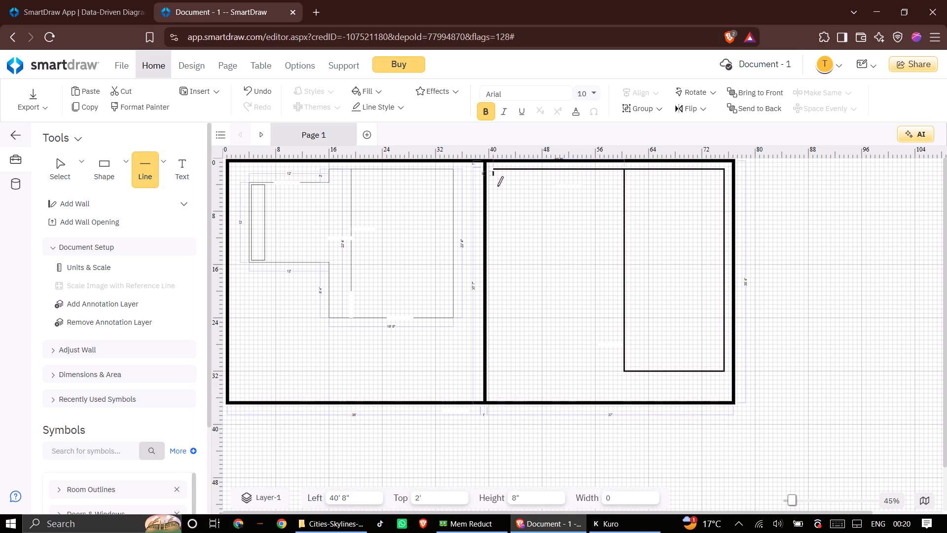
{"action": "left_click", "coordinate": [499, 301]}
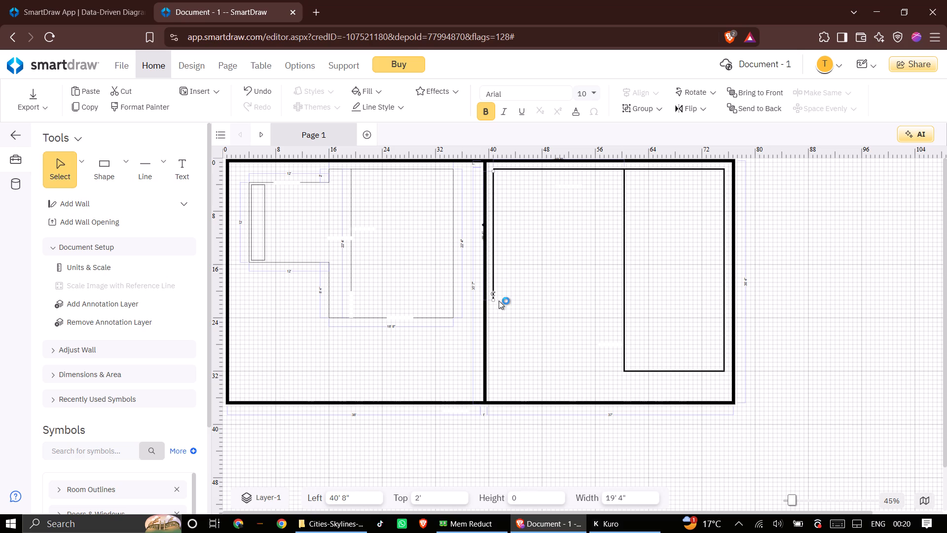
{"action": "left_click", "coordinate": [151, 160]}
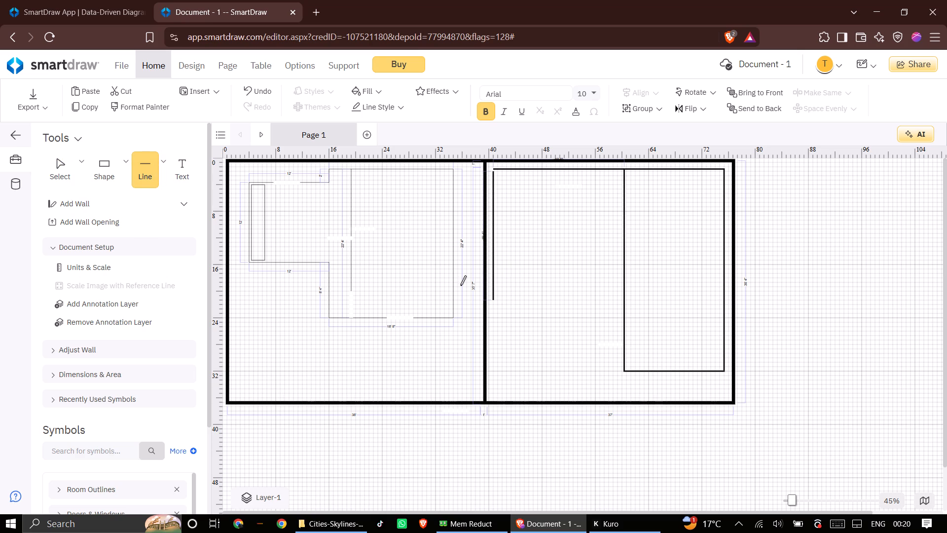
{"action": "left_click", "coordinate": [493, 299]}
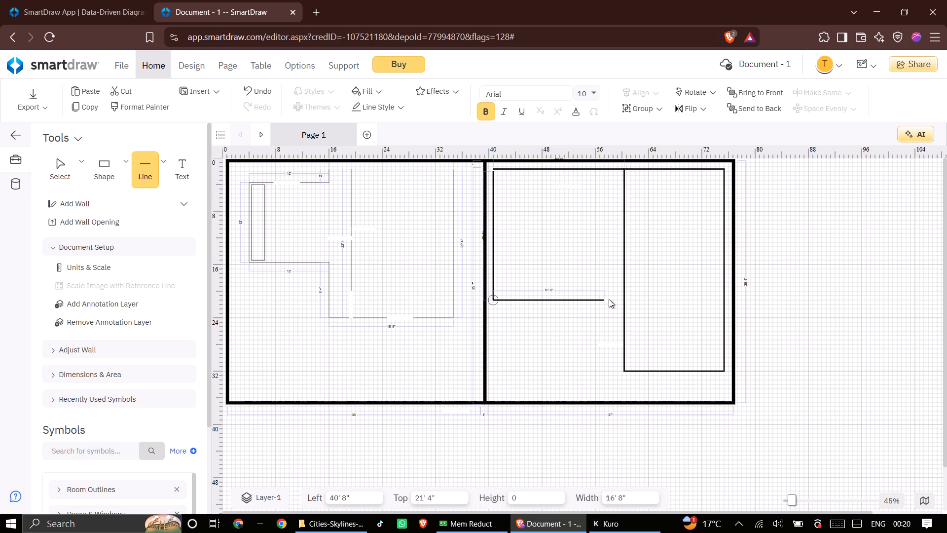
{"action": "left_click", "coordinate": [622, 299]}
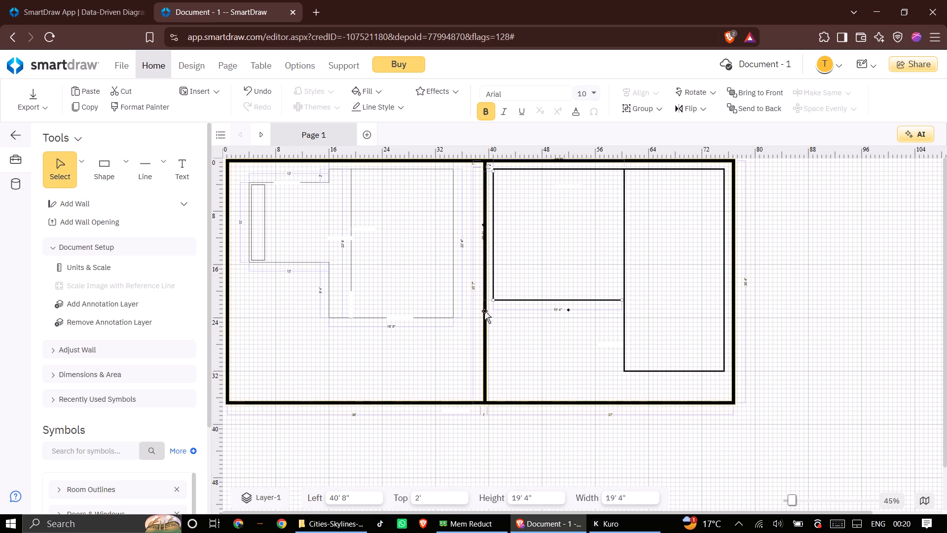
{"action": "scroll", "coordinate": [555, 321], "scroll_direction": "down", "scroll_amount": 1}
{"action": "scroll", "coordinate": [555, 318], "scroll_direction": "up", "scroll_amount": 1}
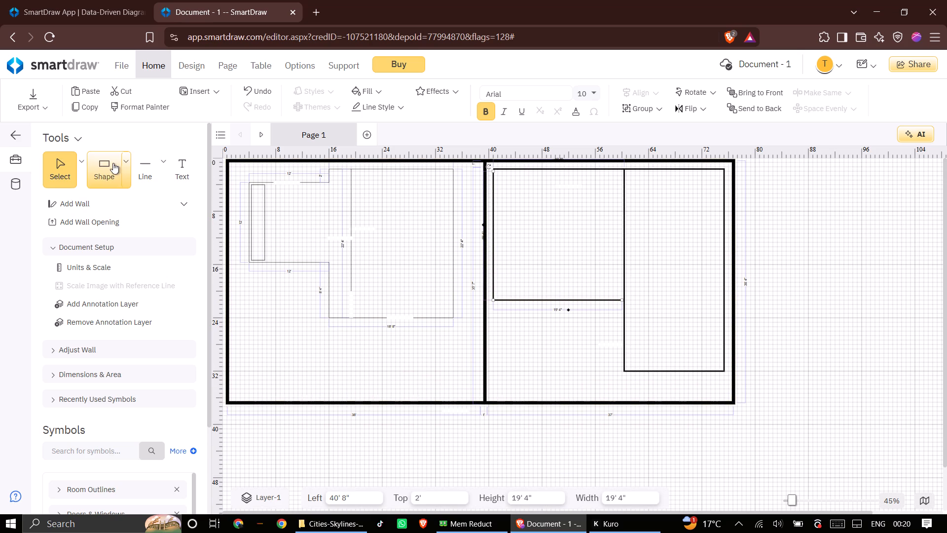
Draw a horizontal line about 13' 4" long inside the tall rectangle from its left edge, at the 8' height mark.
{"action": "left_click", "coordinate": [144, 164]}
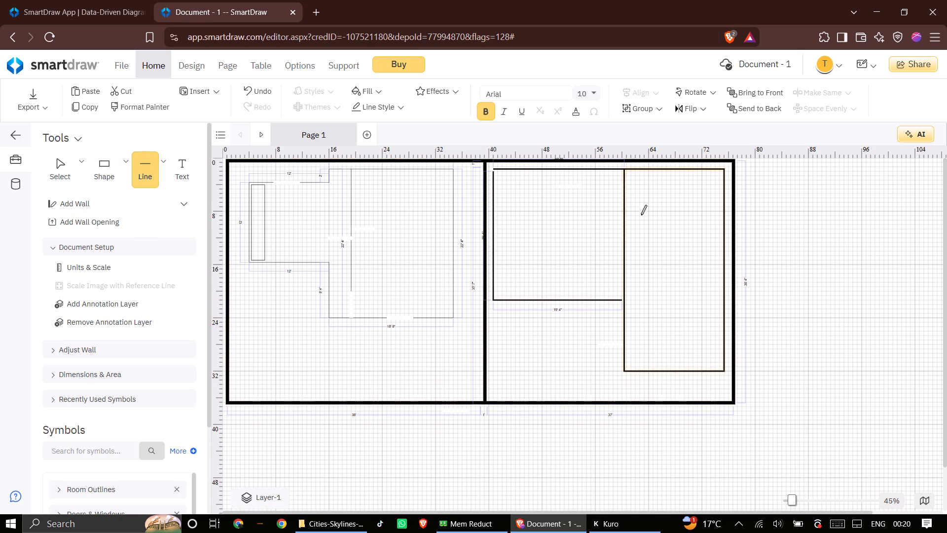
{"action": "left_click", "coordinate": [623, 211]}
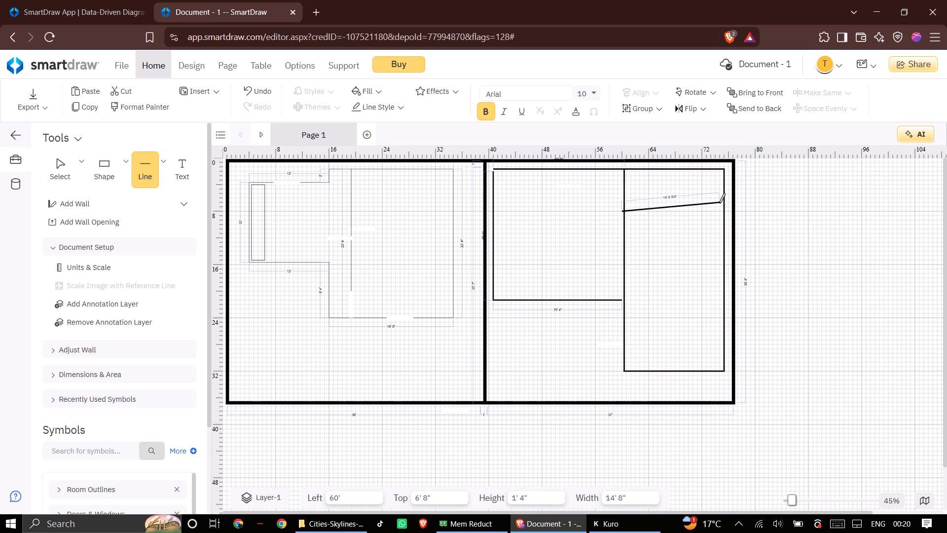
{"action": "left_click", "coordinate": [712, 210]}
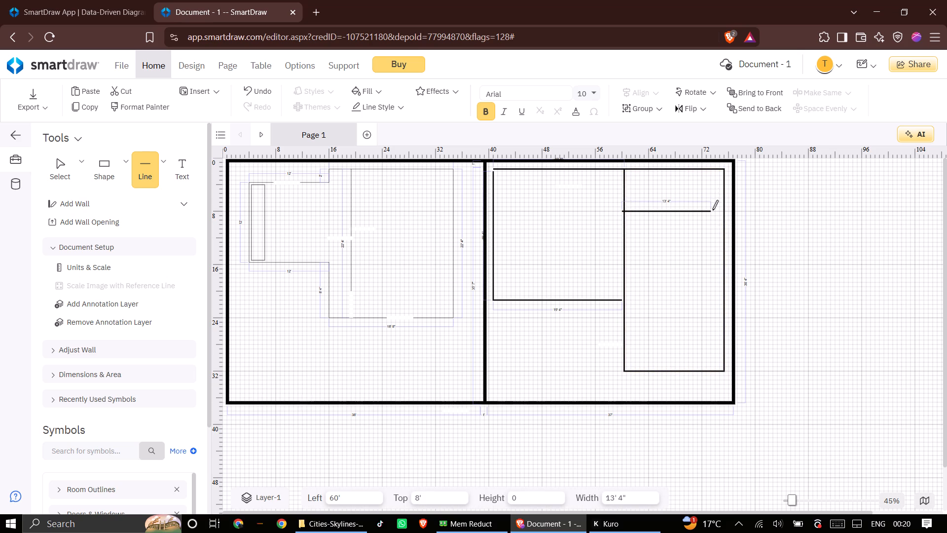
{"action": "left_click", "coordinate": [573, 322]}
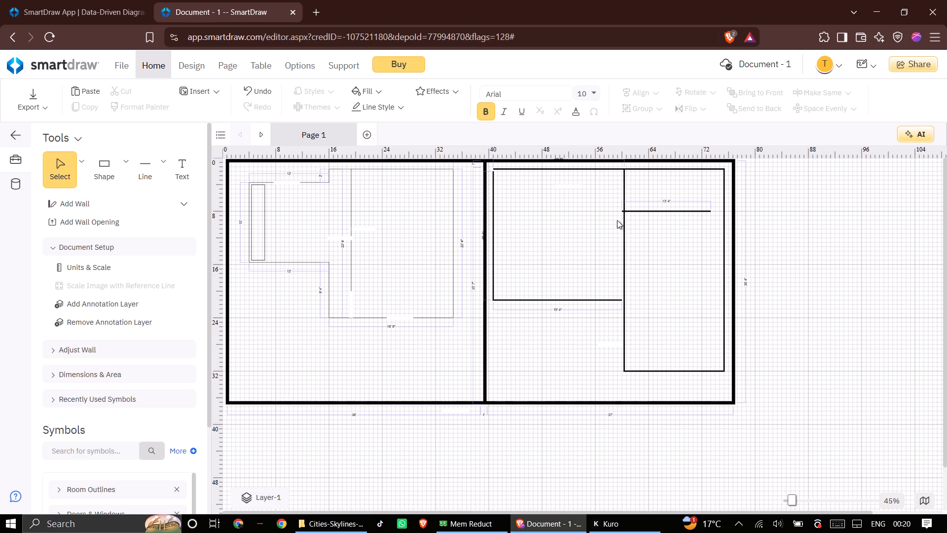
Move the 13' 4" horizontal line inside the tall rectangle to 60' 4" across and the 9' 3" height mark.
{"action": "left_click_drag", "start_coordinate": [636, 212], "coordinate": [641, 212]}
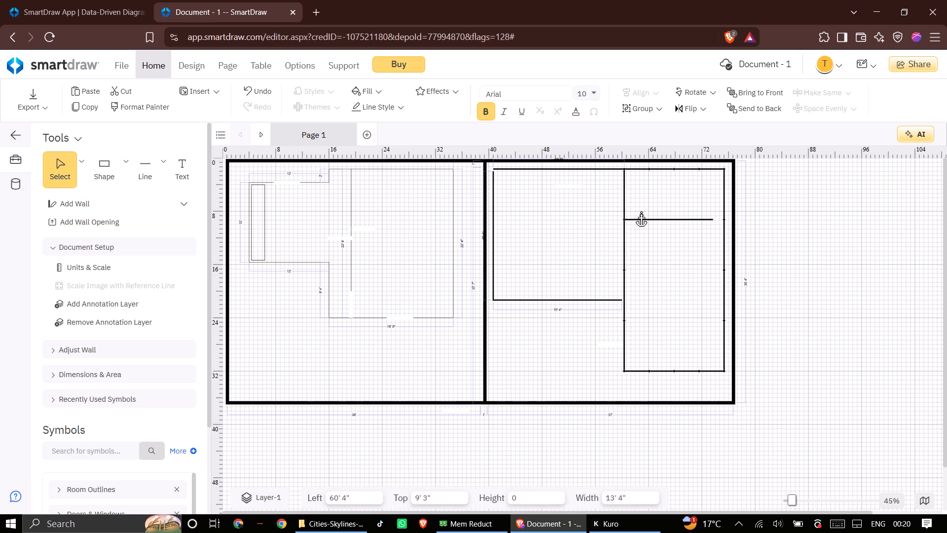
{"action": "left_click_drag", "start_coordinate": [641, 212], "coordinate": [641, 204]}
{"action": "left_click", "coordinate": [571, 340]}
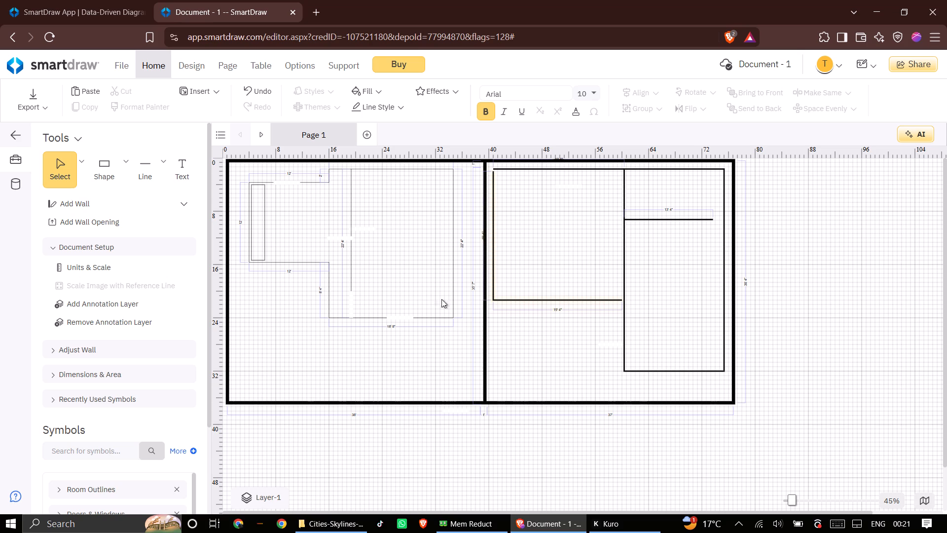
Place a 4' wall opening at the right end of the horizontal line inside the tall rectangle, about 70' 8" across.
{"action": "left_click", "coordinate": [109, 215]}
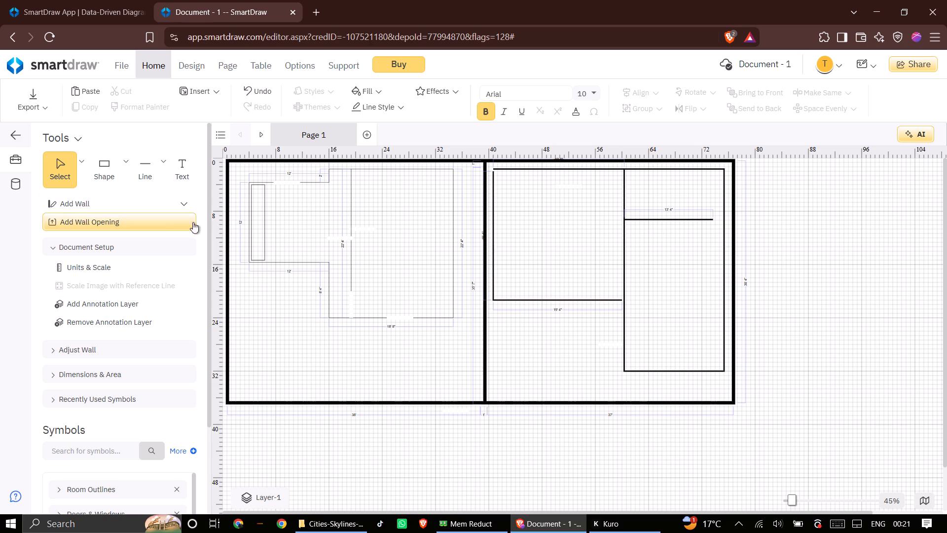
{"action": "left_click", "coordinate": [169, 220]}
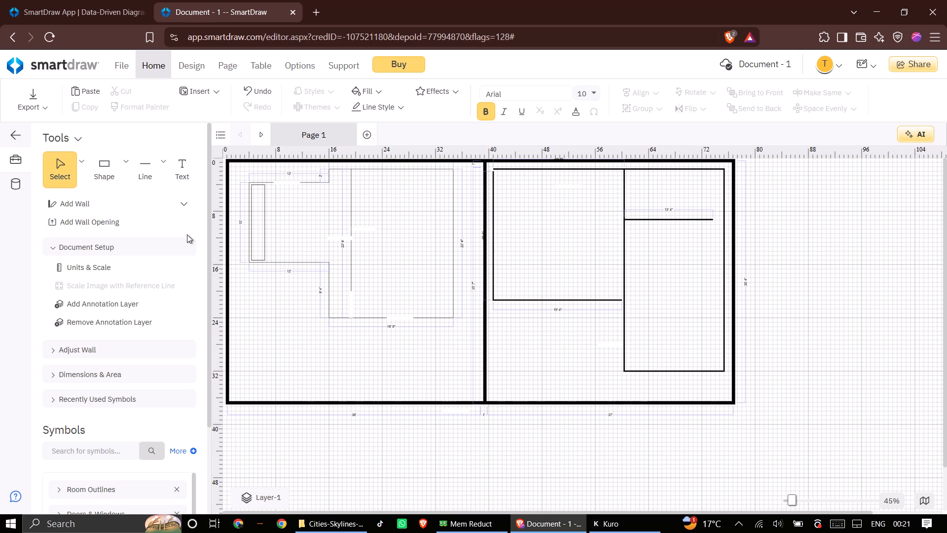
{"action": "left_click", "coordinate": [158, 216]}
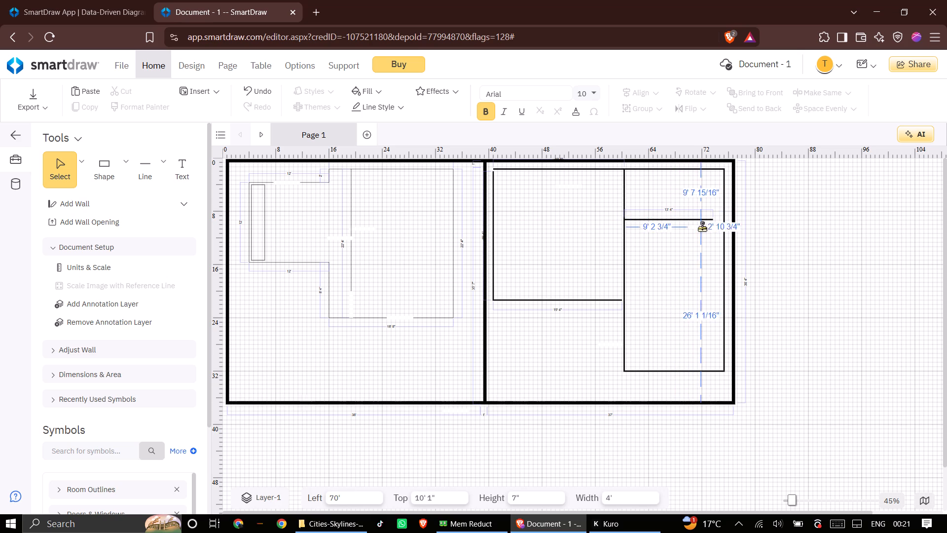
{"action": "left_click", "coordinate": [706, 219]}
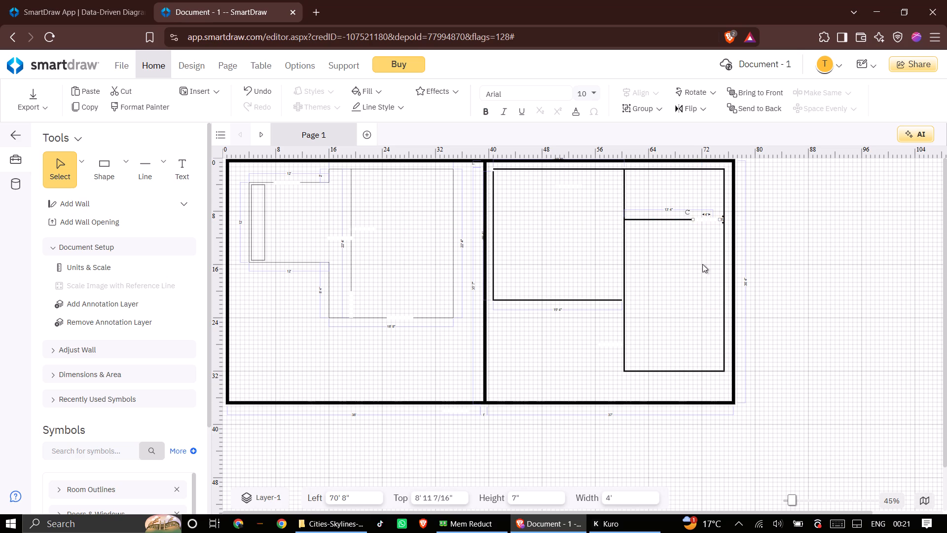
{"action": "left_click", "coordinate": [694, 294]}
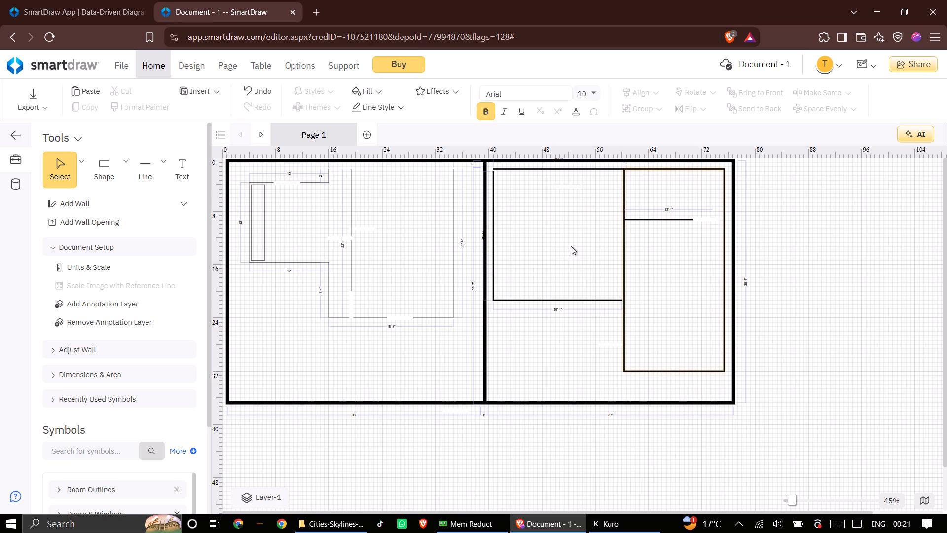
Place a 4' wall opening at the right end of the bottom line of the room beside the tall rectangle, about 56' across.
{"action": "left_click", "coordinate": [99, 221]}
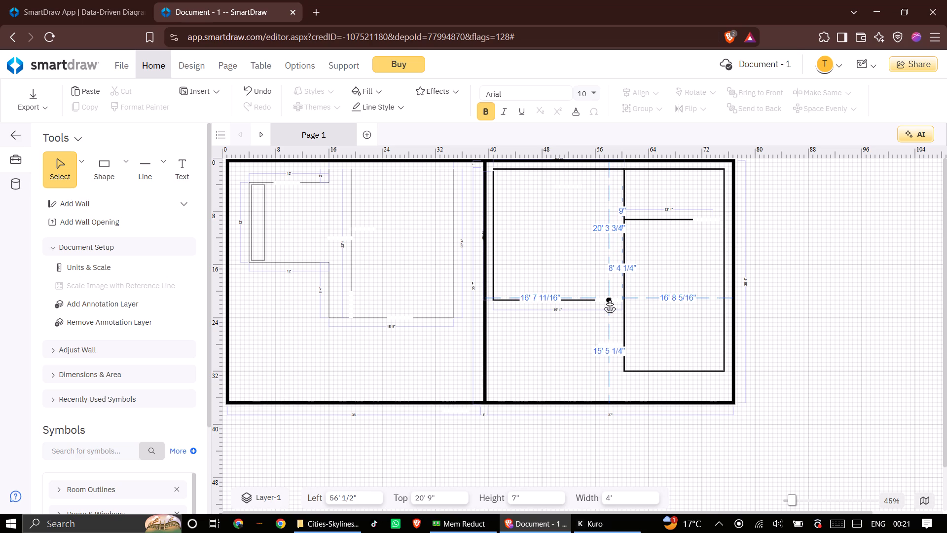
{"action": "left_click", "coordinate": [609, 298]}
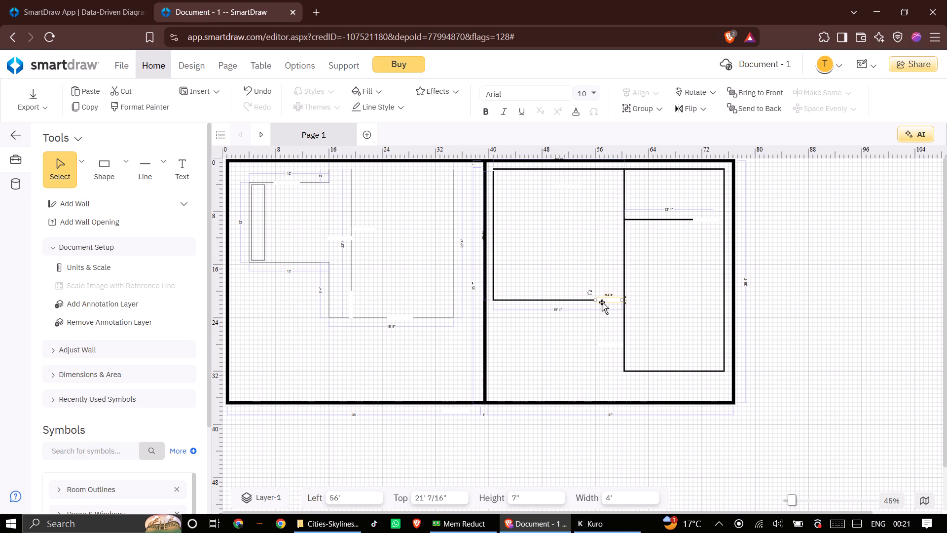
{"action": "left_click", "coordinate": [556, 332]}
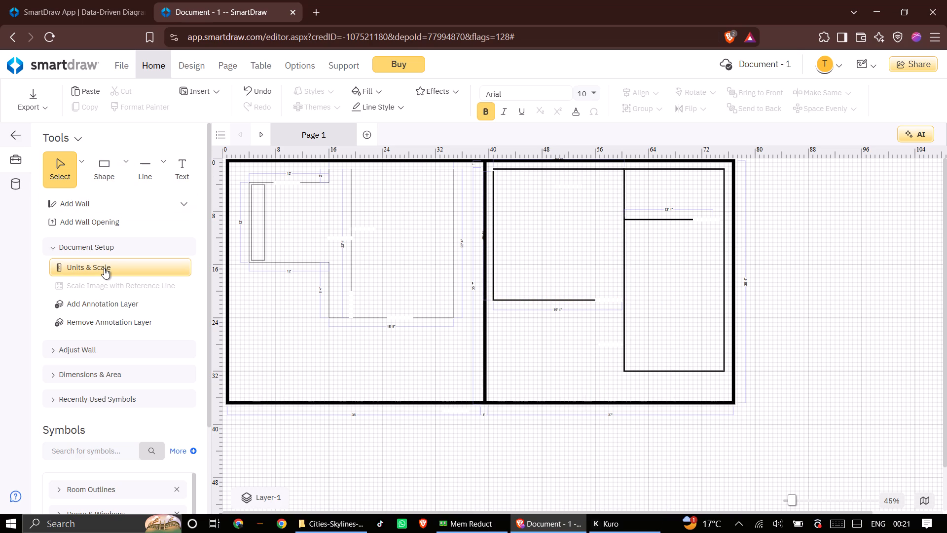
Place a 4' wall opening, rotated vertical, on the tall rectangle's left edge just above the horizontal line.
{"action": "left_click", "coordinate": [104, 220]}
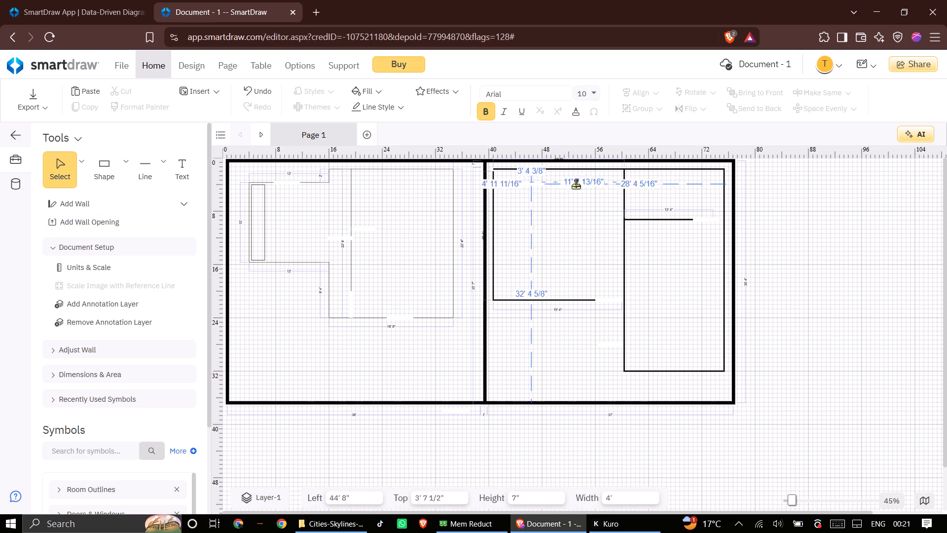
{"action": "left_click", "coordinate": [626, 193]}
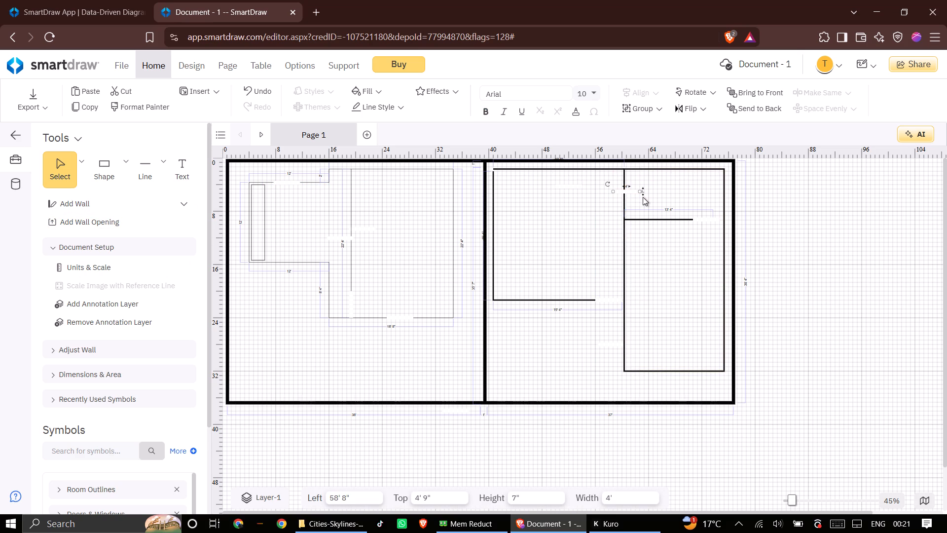
{"action": "left_click_drag", "start_coordinate": [608, 183], "coordinate": [621, 203]}
{"action": "left_click", "coordinate": [625, 189]}
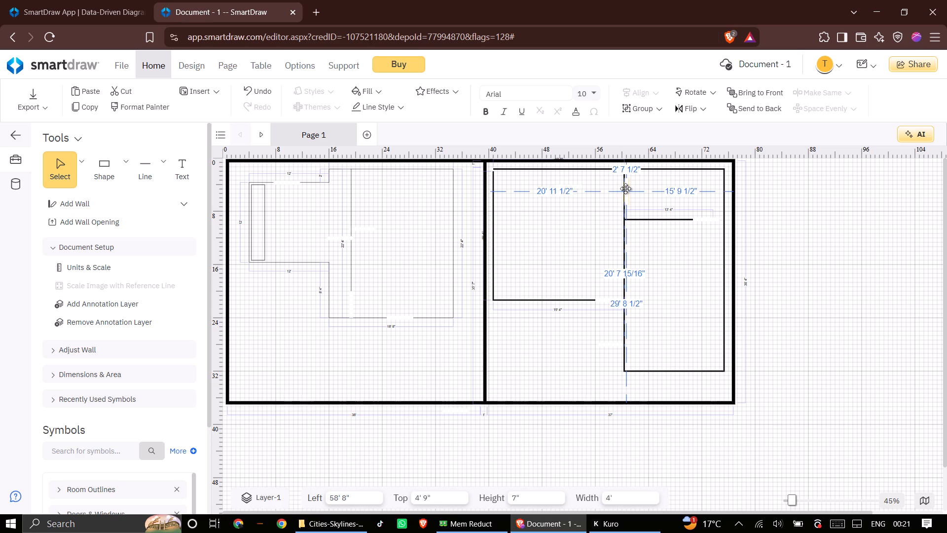
{"action": "left_click", "coordinate": [624, 189]}
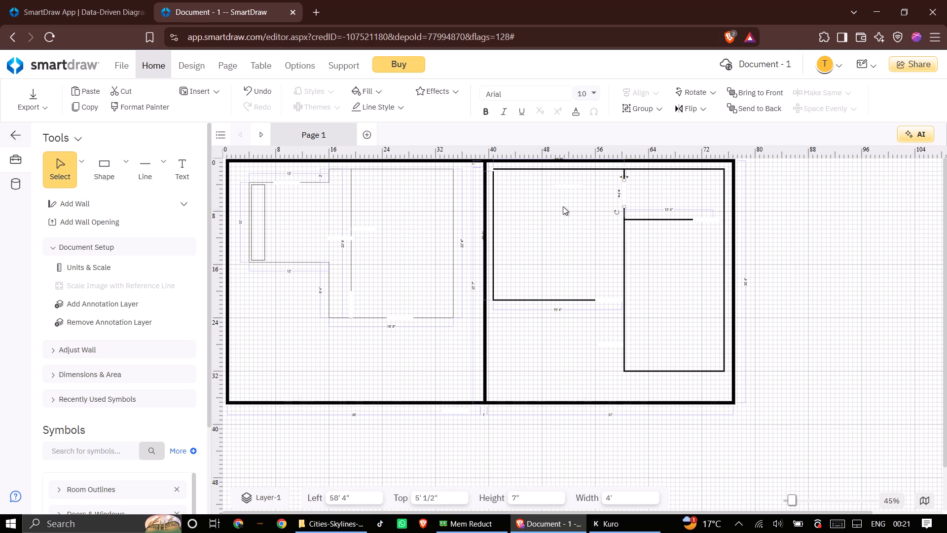
{"action": "left_click", "coordinate": [563, 210]}
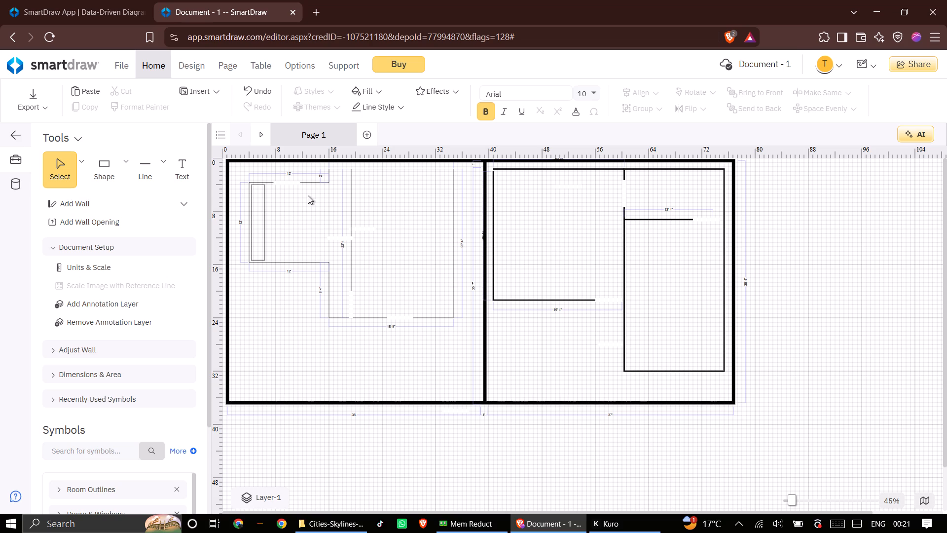
Add two 4' wall openings in the bottom exterior walls, one on each side of the shared wall, about 31' 4" and 42' 8" across.
{"action": "left_click", "coordinate": [124, 216]}
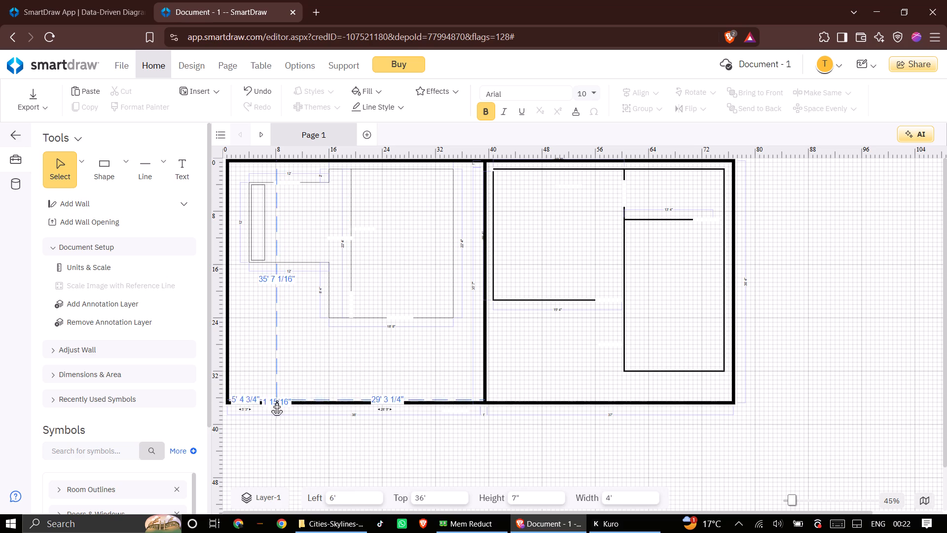
{"action": "left_click", "coordinate": [443, 400]}
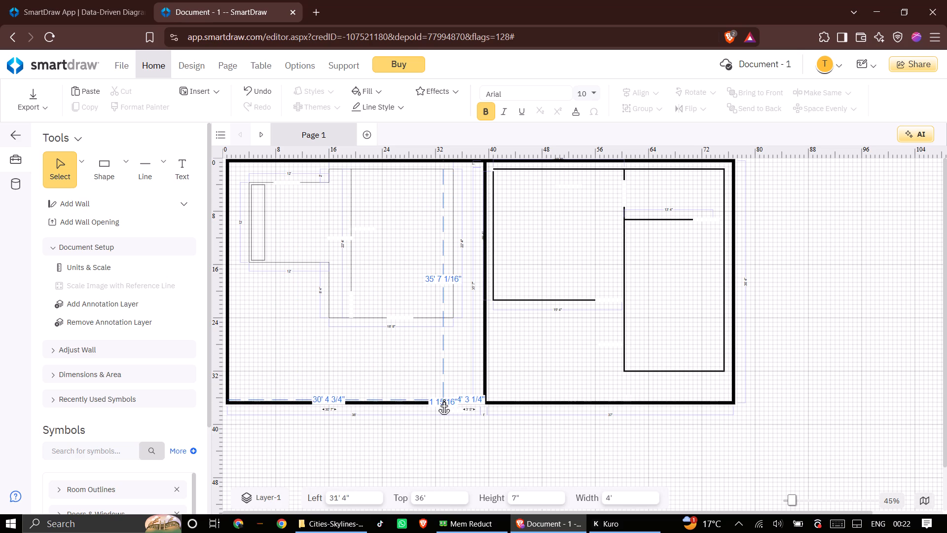
{"action": "left_click", "coordinate": [104, 219]}
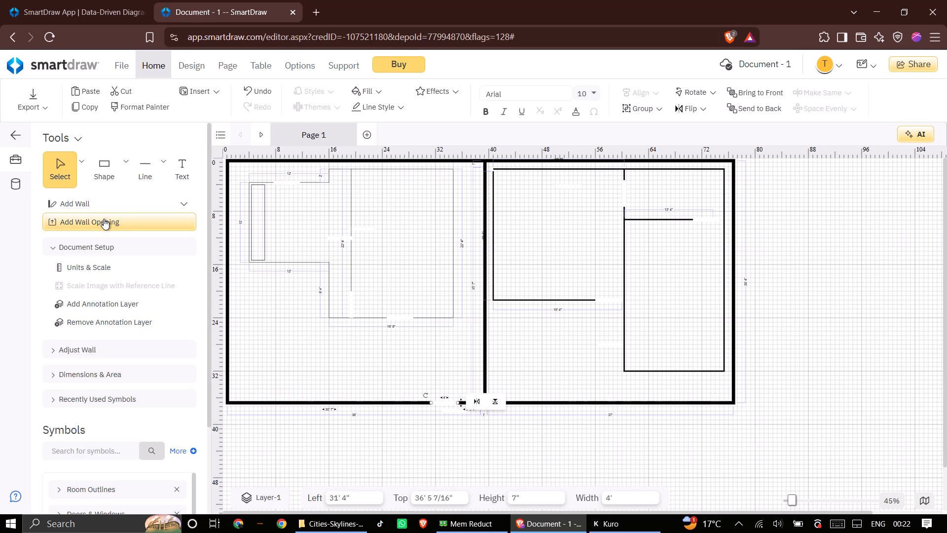
{"action": "left_click", "coordinate": [523, 400]}
{"action": "left_click", "coordinate": [472, 457]}
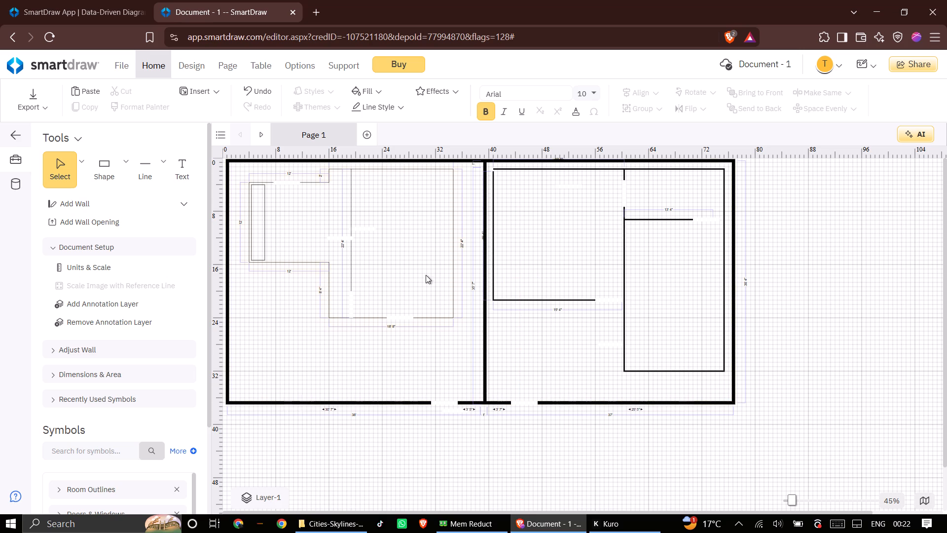
Set the stepped room outline in the first enclosure to the second-thickest preset line thickness.
{"action": "left_click", "coordinate": [400, 169]}
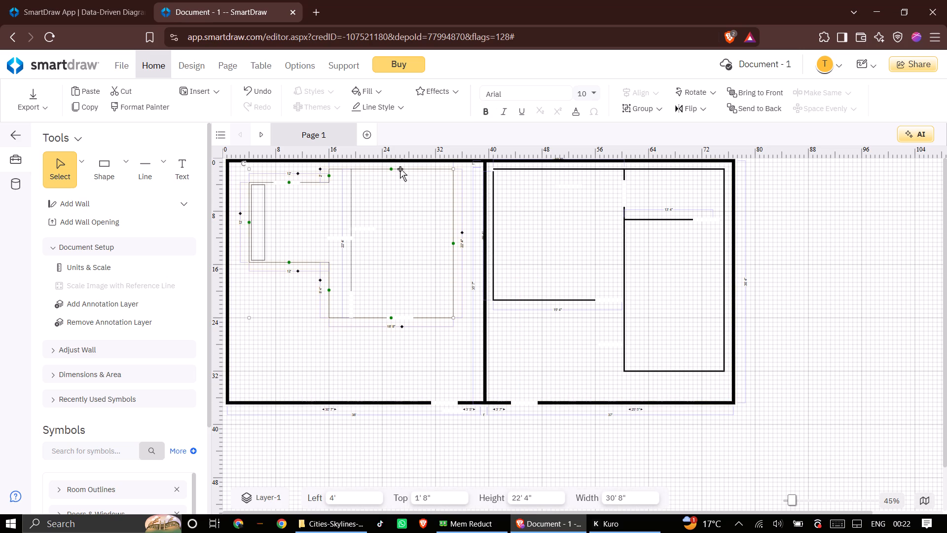
{"action": "left_click", "coordinate": [388, 109]}
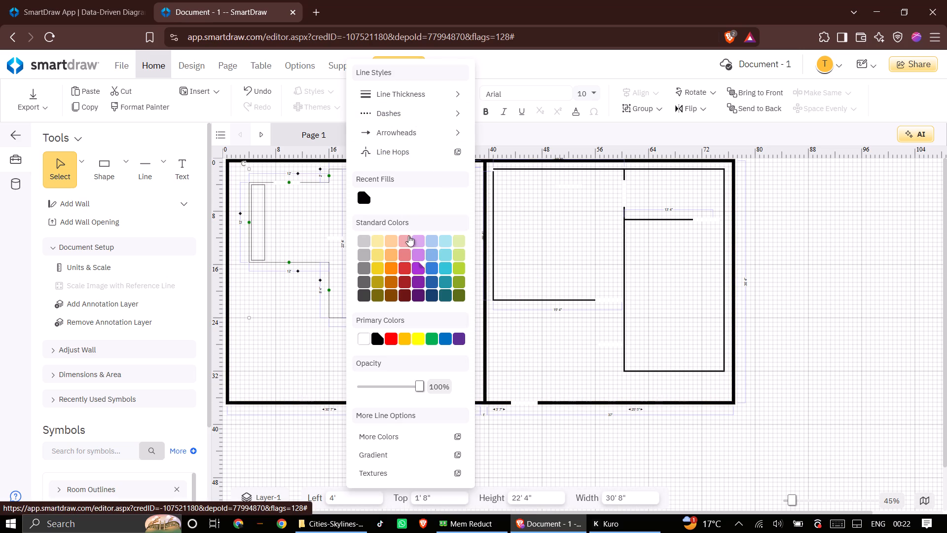
{"action": "left_click", "coordinate": [402, 95]}
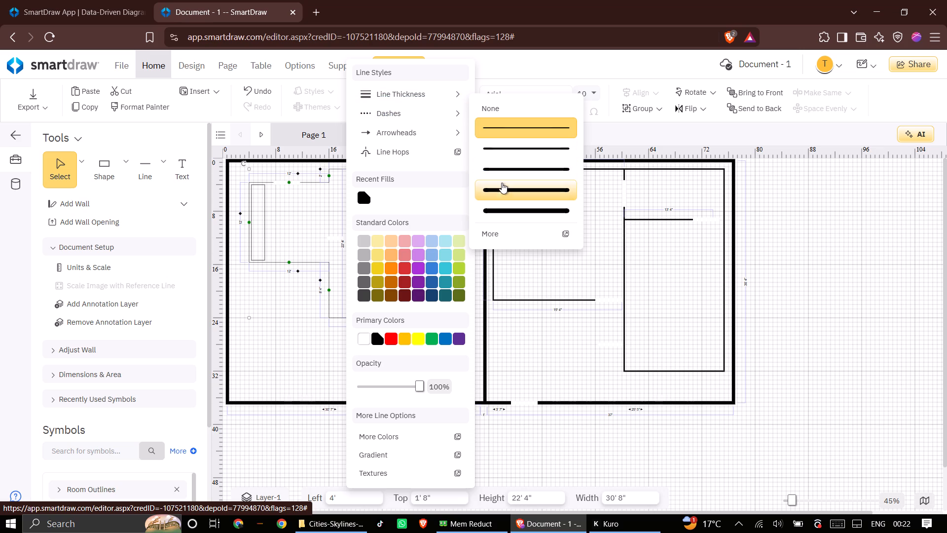
{"action": "left_click", "coordinate": [502, 184]}
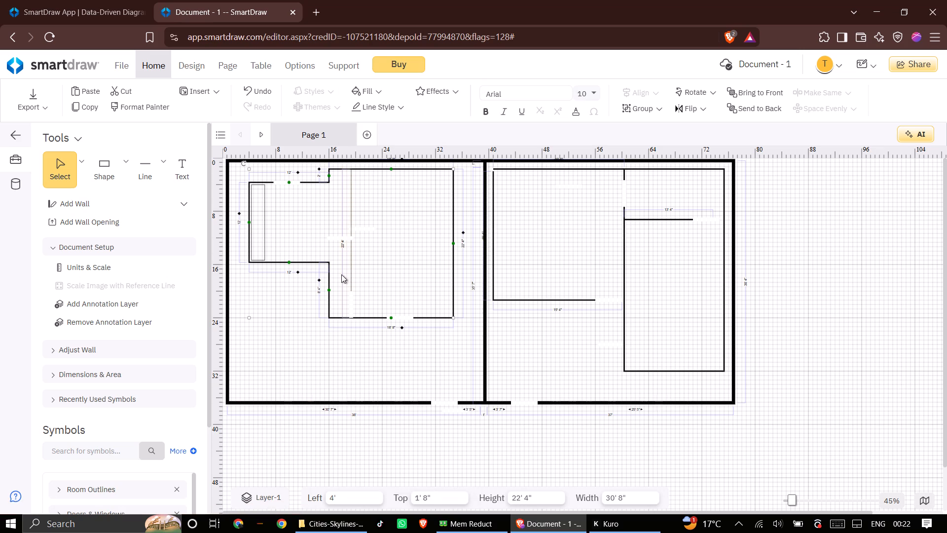
Set the 22' 4" vertical dividing line inside the stepped room to the second-thickest preset line thickness.
{"action": "right_click", "coordinate": [343, 250]}
{"action": "left_click", "coordinate": [352, 212]}
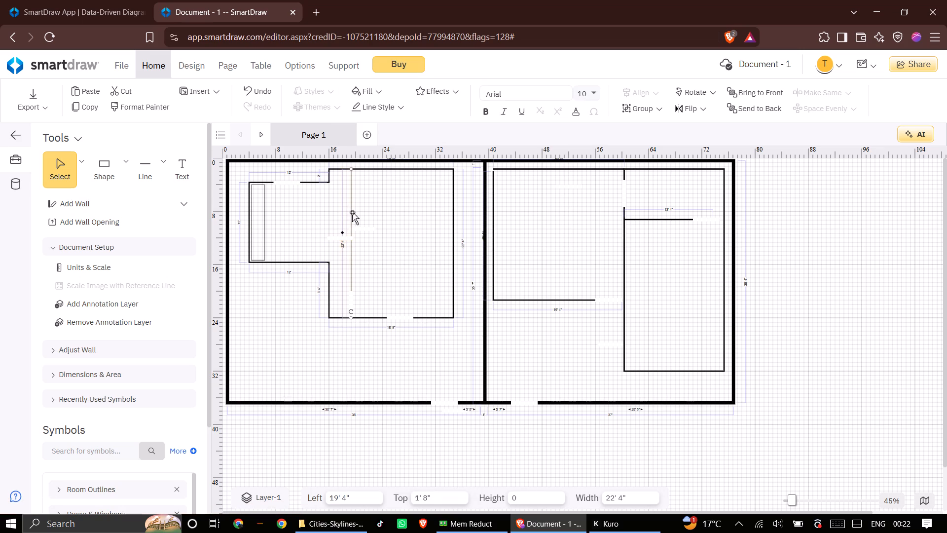
{"action": "left_click", "coordinate": [381, 94]}
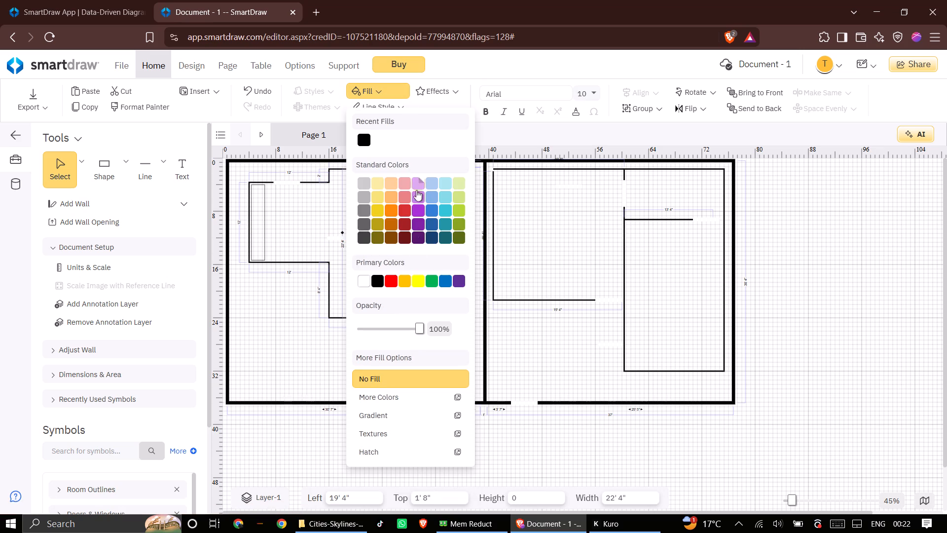
{"action": "left_click", "coordinate": [394, 89]}
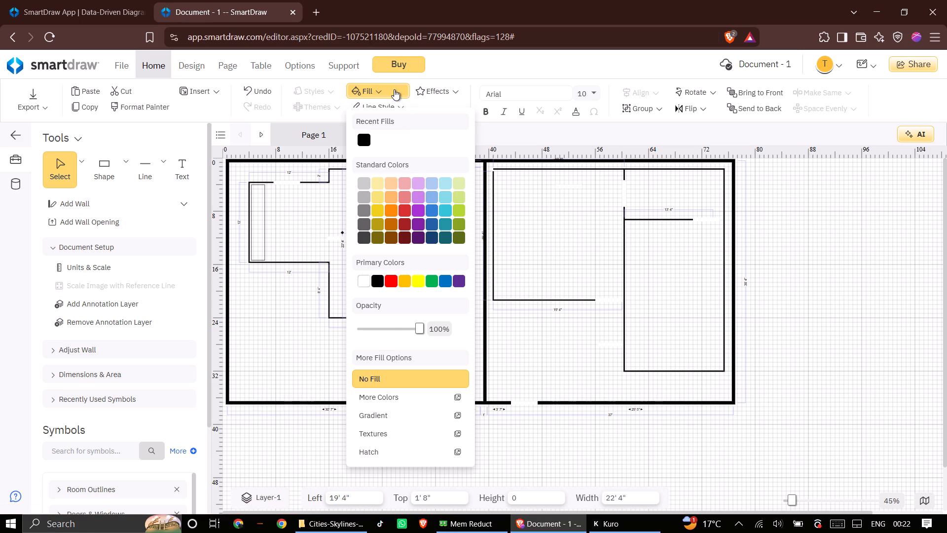
{"action": "left_click", "coordinate": [399, 114]}
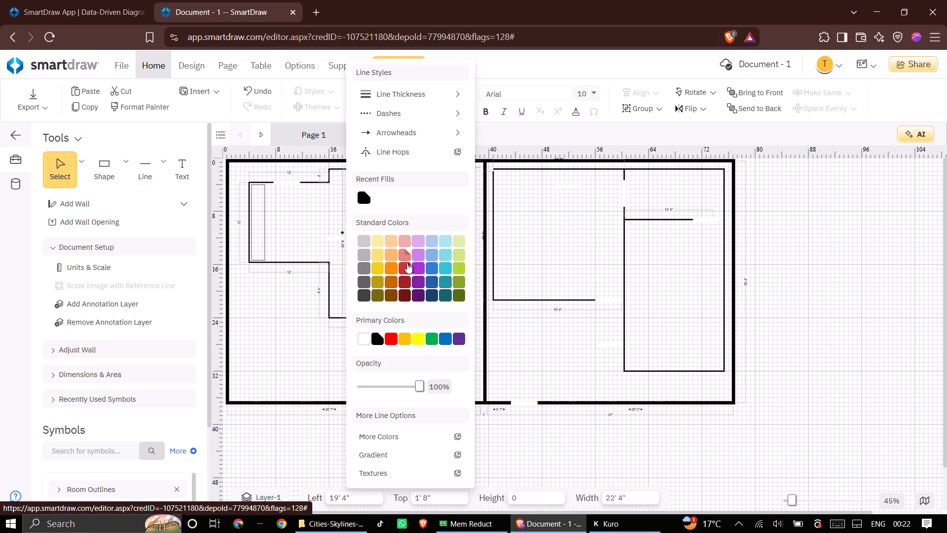
{"action": "left_click", "coordinate": [407, 102]}
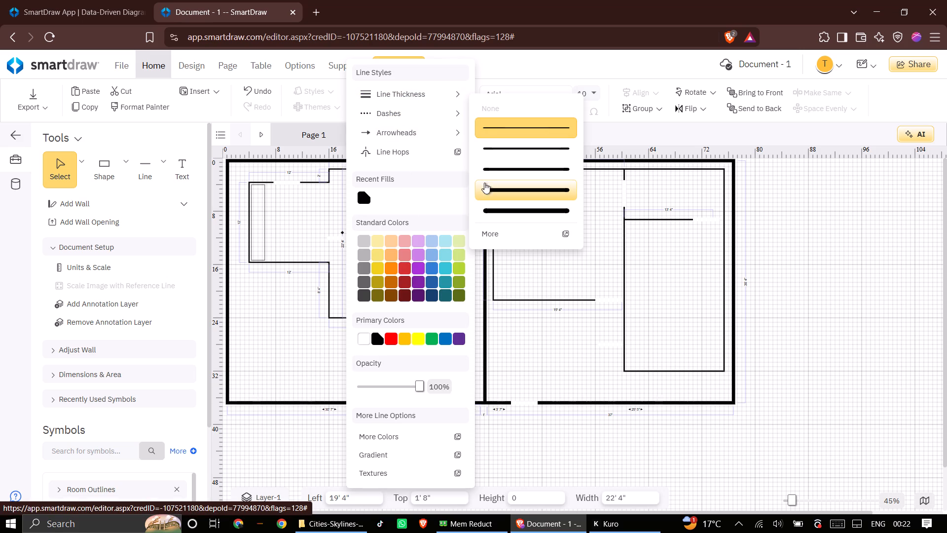
{"action": "left_click", "coordinate": [486, 193]}
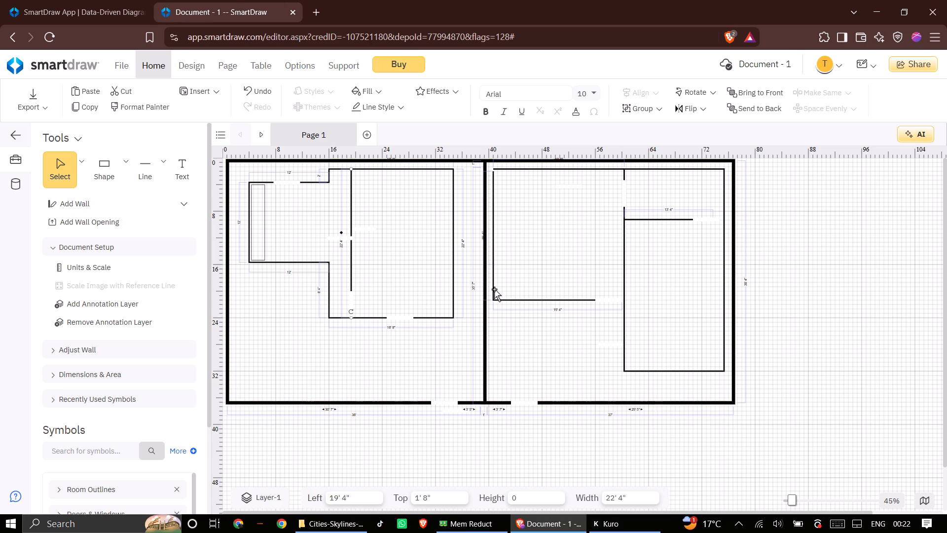
{"action": "left_click", "coordinate": [354, 345]}
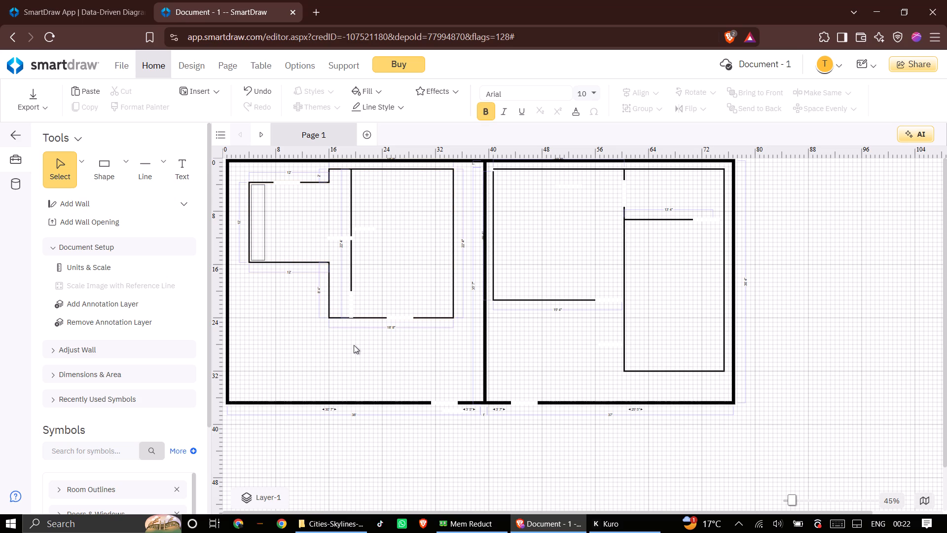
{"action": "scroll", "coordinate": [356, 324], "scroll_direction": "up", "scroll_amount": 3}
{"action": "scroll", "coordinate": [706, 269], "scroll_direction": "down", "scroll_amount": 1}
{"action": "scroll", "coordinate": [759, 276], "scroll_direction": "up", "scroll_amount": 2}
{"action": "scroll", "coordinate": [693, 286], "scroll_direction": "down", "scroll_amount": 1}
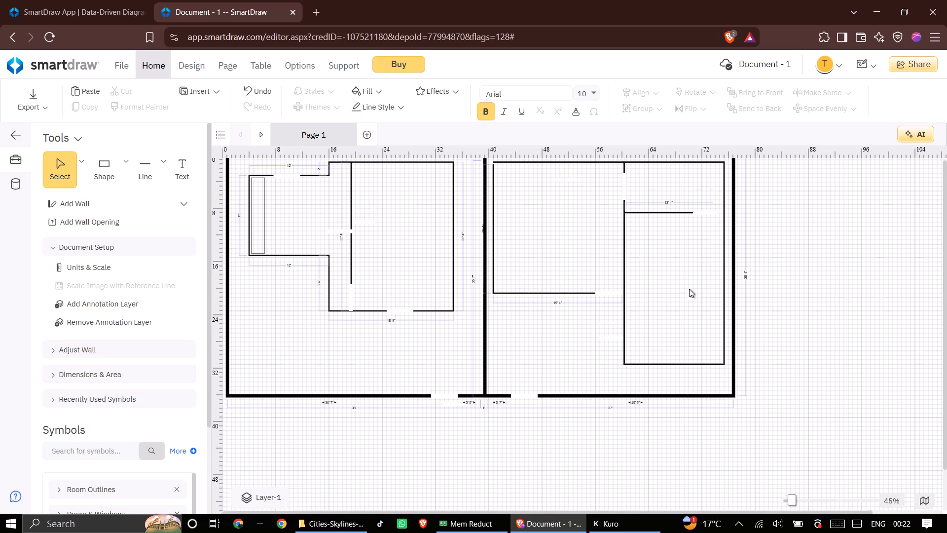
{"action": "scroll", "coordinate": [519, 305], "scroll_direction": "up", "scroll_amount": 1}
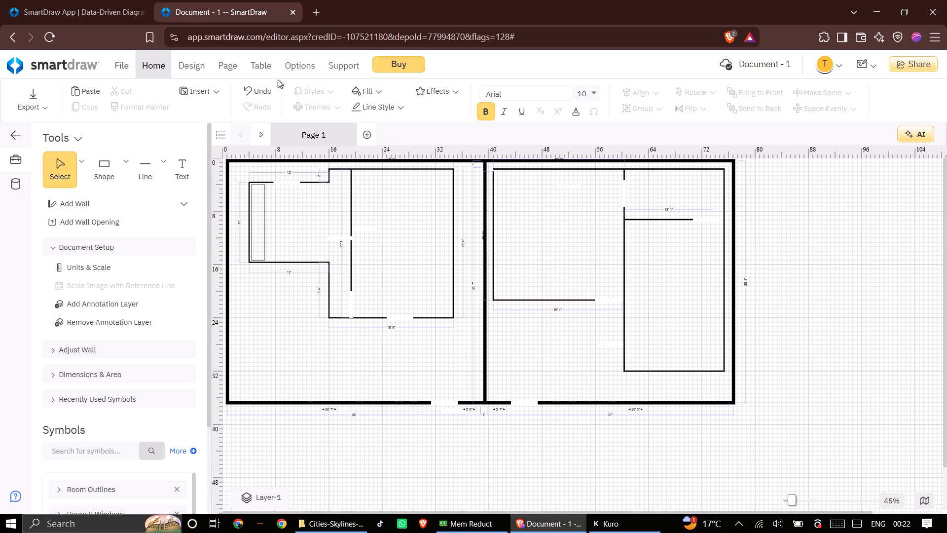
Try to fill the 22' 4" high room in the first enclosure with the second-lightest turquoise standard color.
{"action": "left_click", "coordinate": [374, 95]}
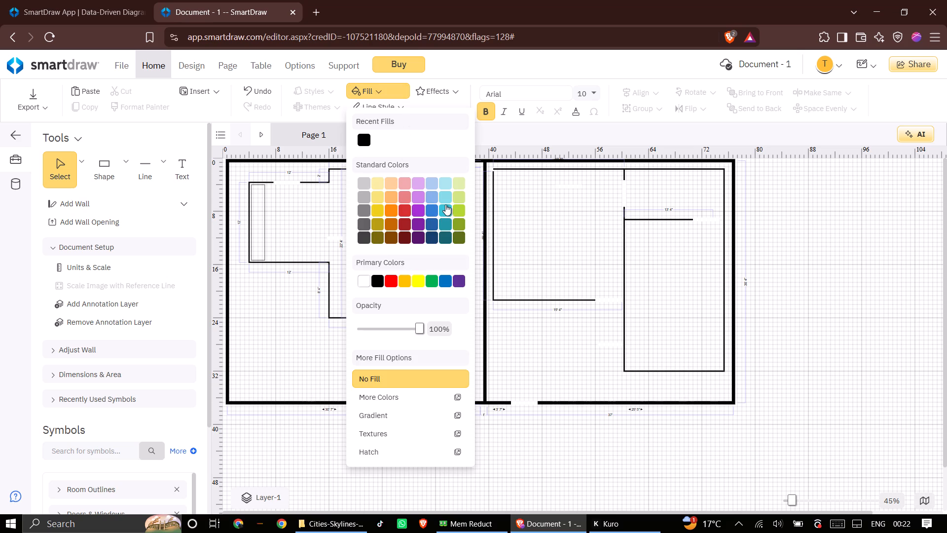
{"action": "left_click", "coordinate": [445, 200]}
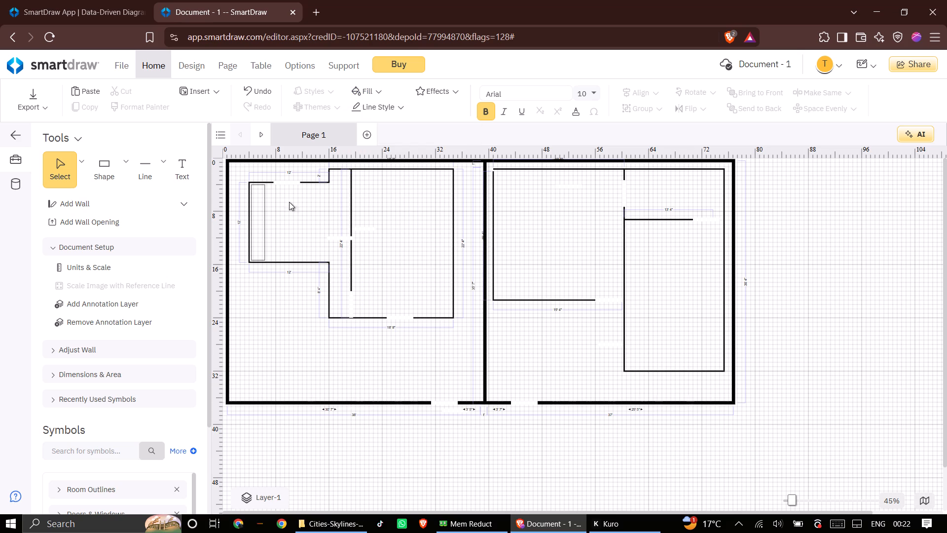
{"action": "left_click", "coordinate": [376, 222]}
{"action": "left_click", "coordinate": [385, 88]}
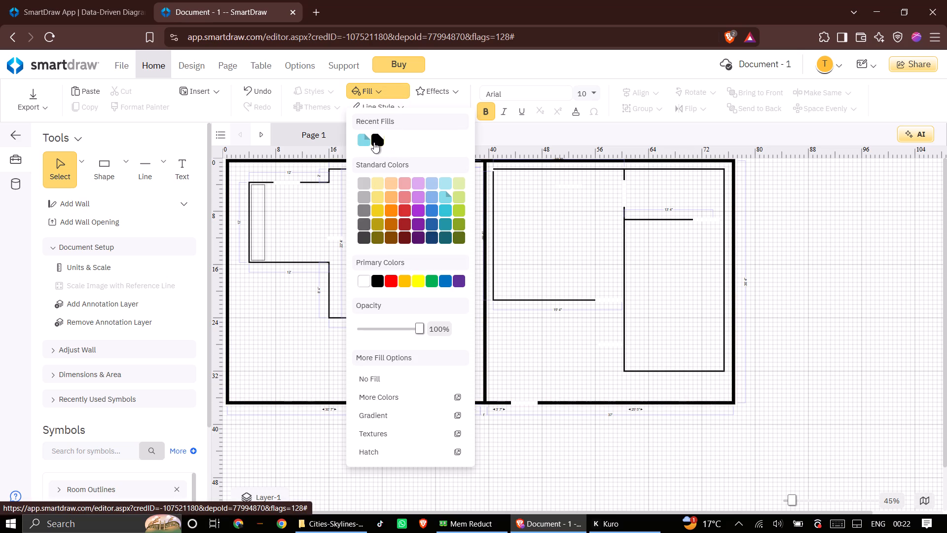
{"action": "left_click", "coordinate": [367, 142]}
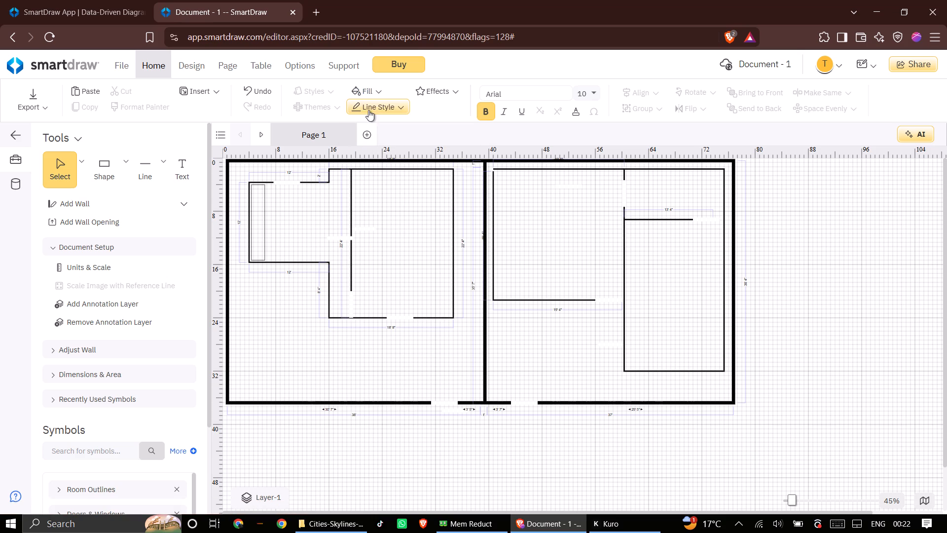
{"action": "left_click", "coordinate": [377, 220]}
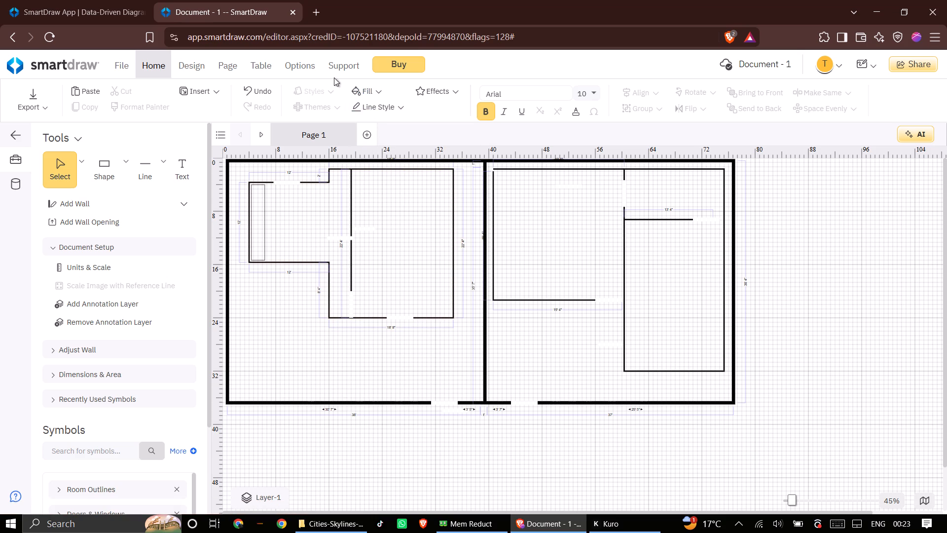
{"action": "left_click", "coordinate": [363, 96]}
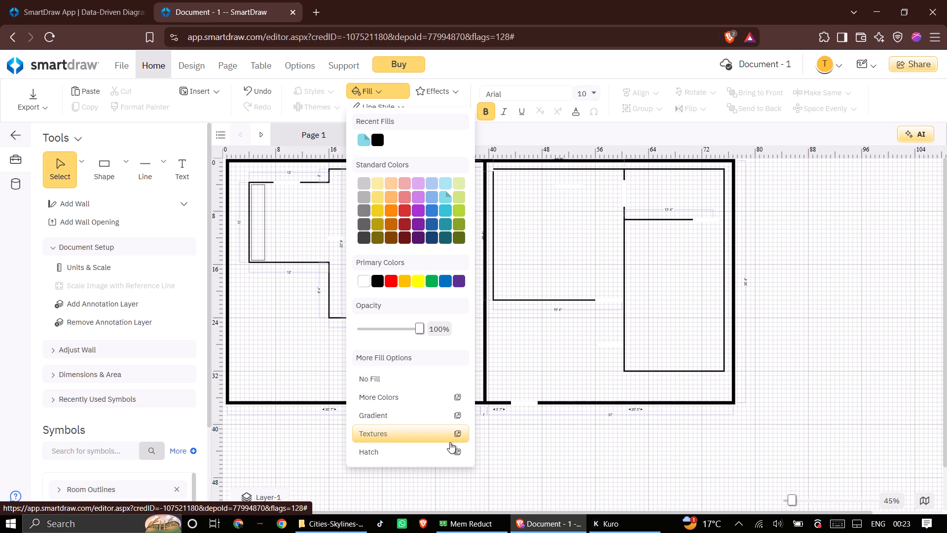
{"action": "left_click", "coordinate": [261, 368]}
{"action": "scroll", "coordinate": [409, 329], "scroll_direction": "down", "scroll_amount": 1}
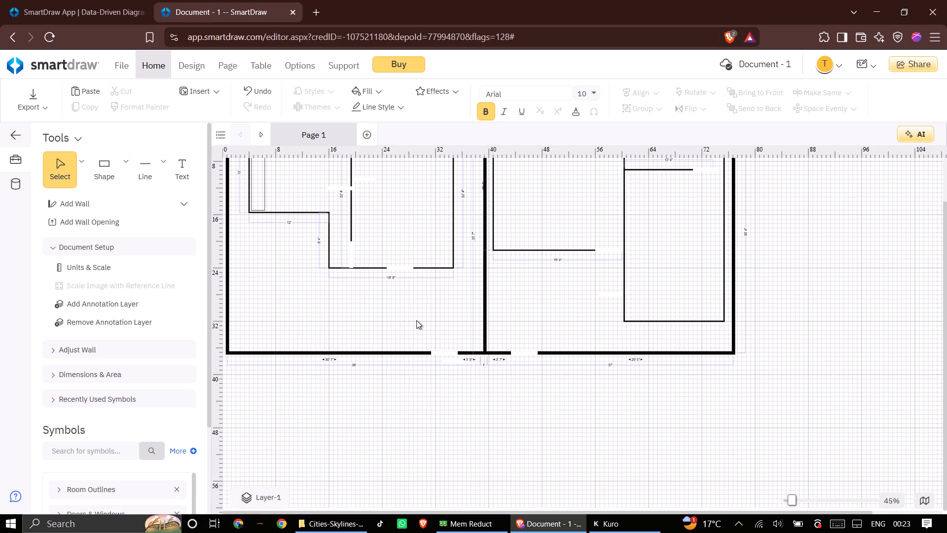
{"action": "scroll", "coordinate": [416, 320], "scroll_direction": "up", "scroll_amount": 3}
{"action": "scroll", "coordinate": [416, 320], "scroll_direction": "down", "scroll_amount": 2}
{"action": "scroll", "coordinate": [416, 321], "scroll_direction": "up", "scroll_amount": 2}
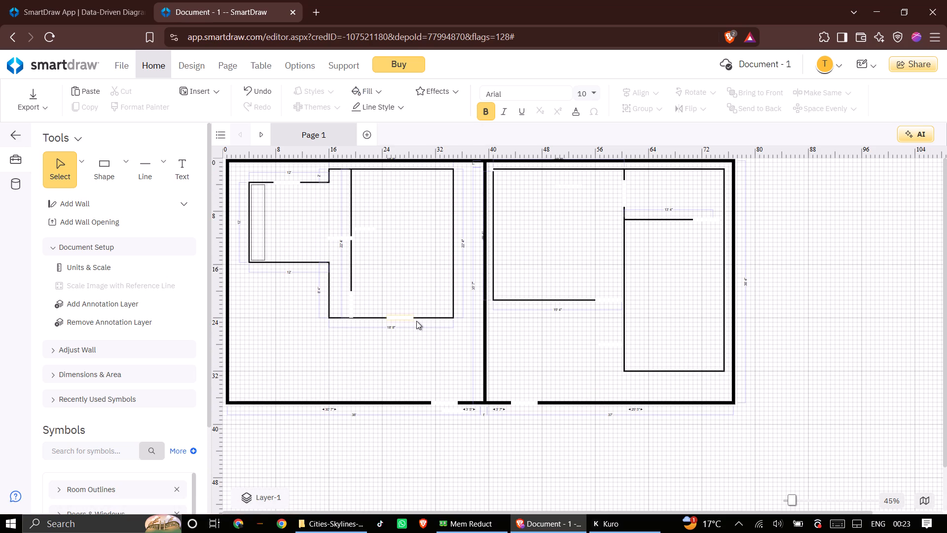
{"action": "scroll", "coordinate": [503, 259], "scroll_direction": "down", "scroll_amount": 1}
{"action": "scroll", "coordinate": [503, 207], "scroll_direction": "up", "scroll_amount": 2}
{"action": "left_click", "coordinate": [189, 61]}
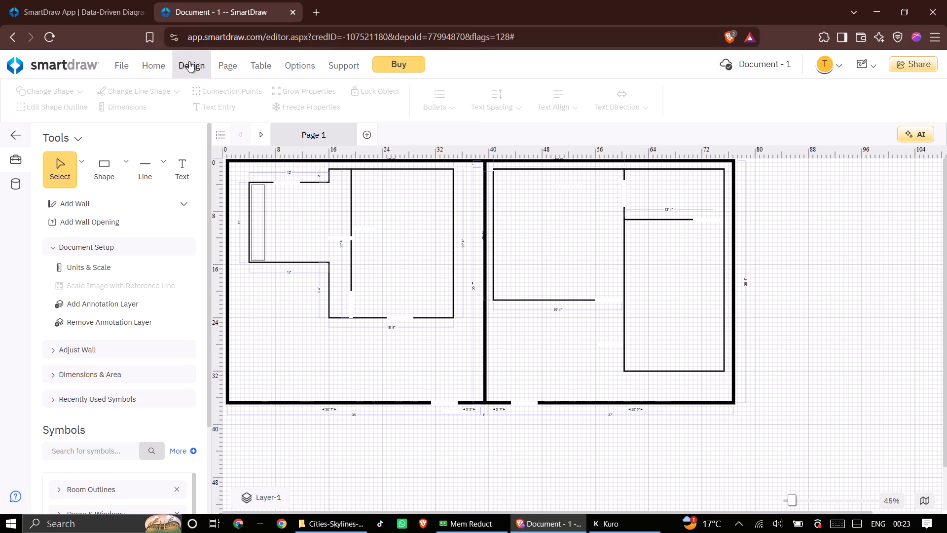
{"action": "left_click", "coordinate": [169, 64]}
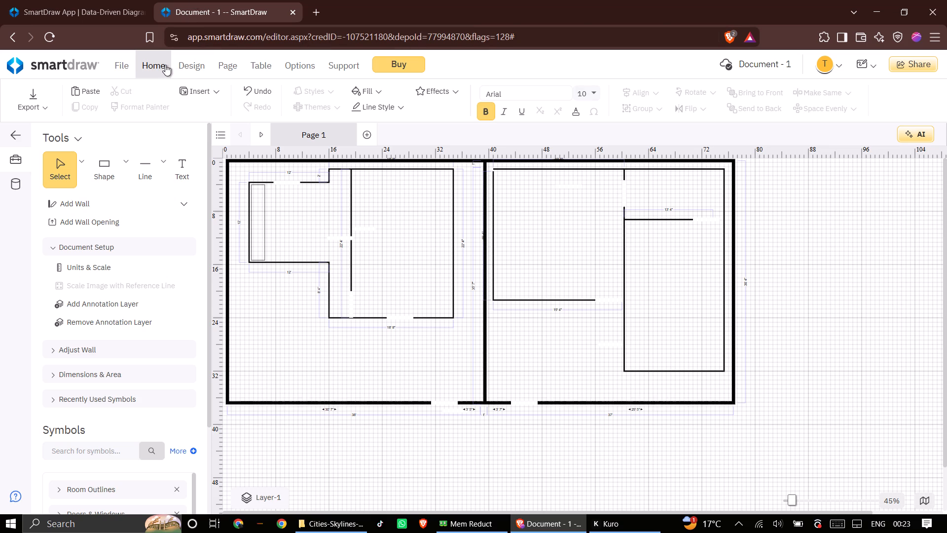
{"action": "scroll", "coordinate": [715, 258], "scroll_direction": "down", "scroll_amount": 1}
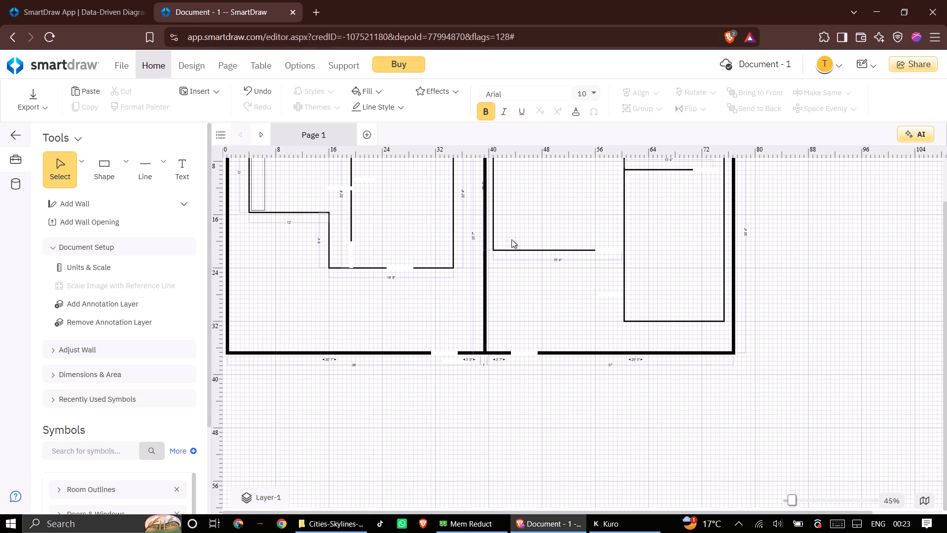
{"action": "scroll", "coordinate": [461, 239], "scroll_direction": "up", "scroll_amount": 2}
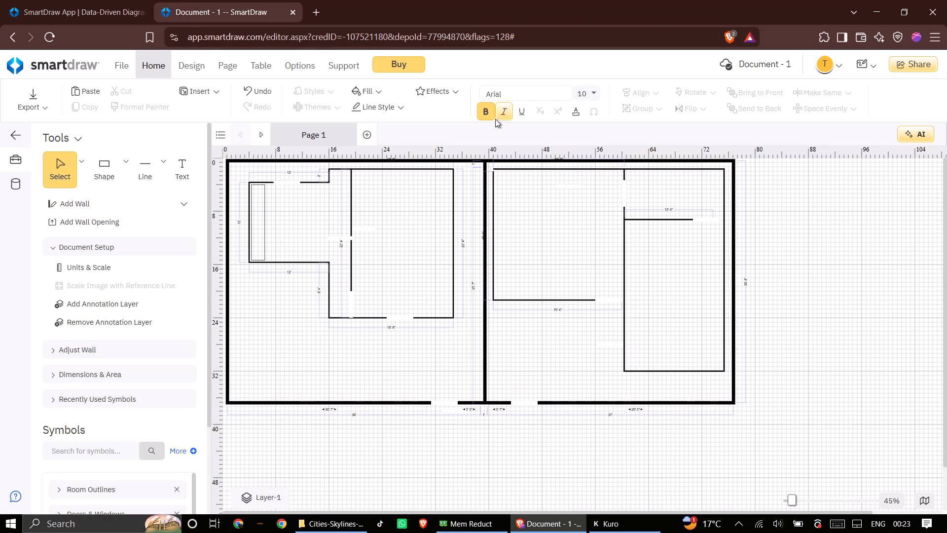
Turn off bold for the current text formatting.
{"action": "left_click", "coordinate": [492, 115]}
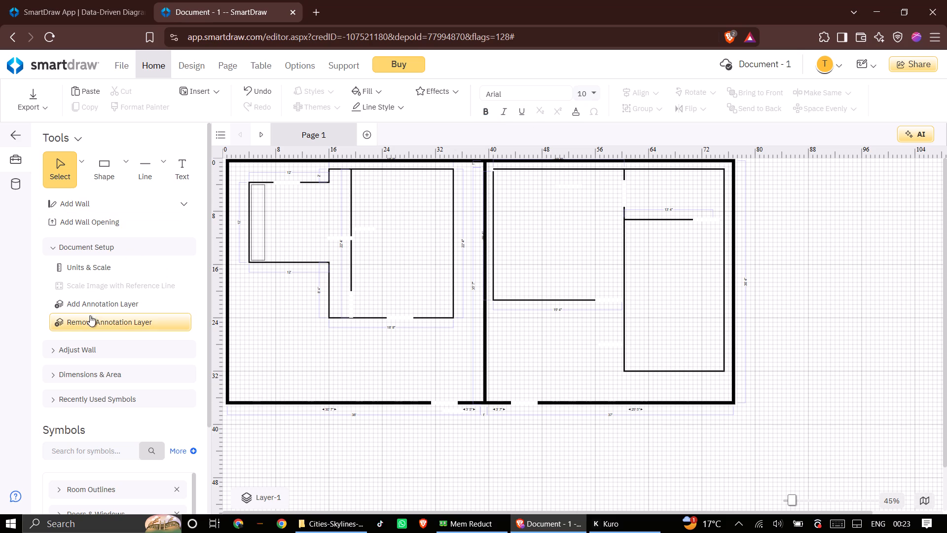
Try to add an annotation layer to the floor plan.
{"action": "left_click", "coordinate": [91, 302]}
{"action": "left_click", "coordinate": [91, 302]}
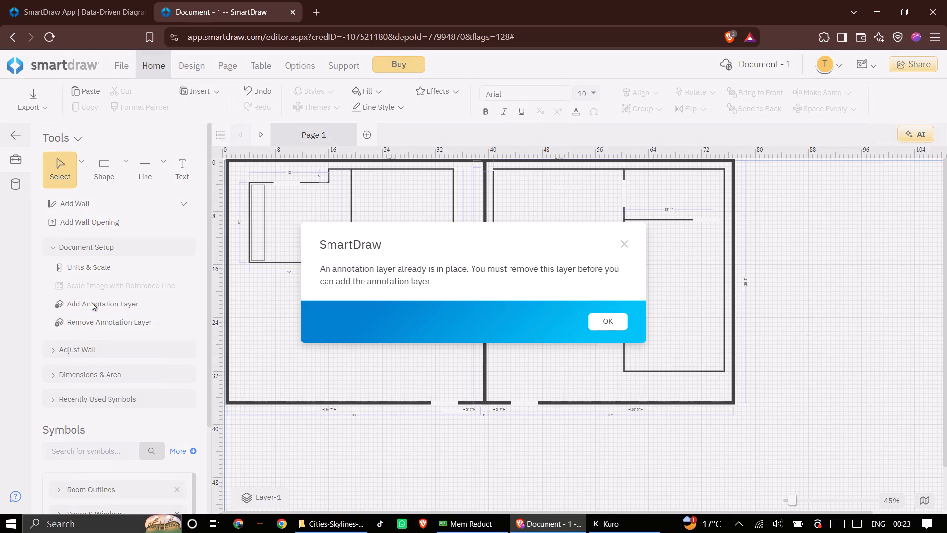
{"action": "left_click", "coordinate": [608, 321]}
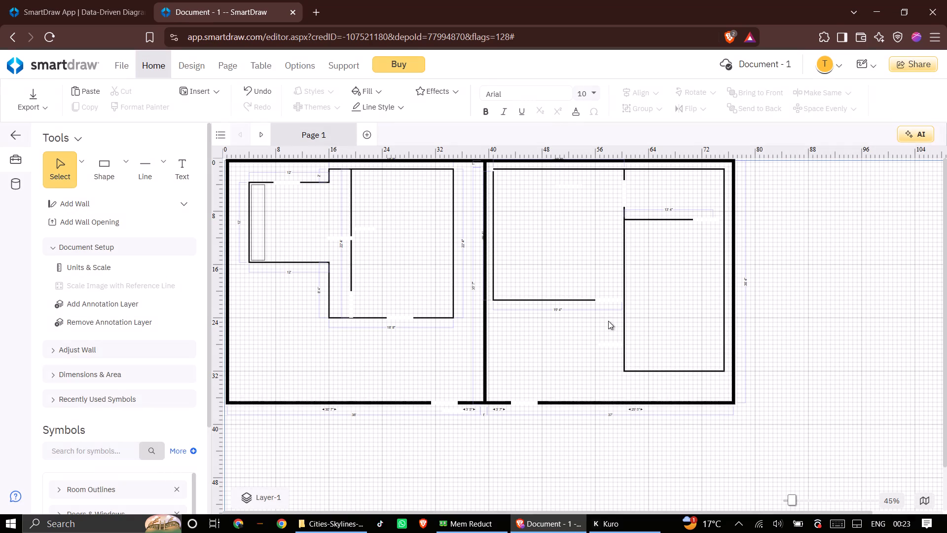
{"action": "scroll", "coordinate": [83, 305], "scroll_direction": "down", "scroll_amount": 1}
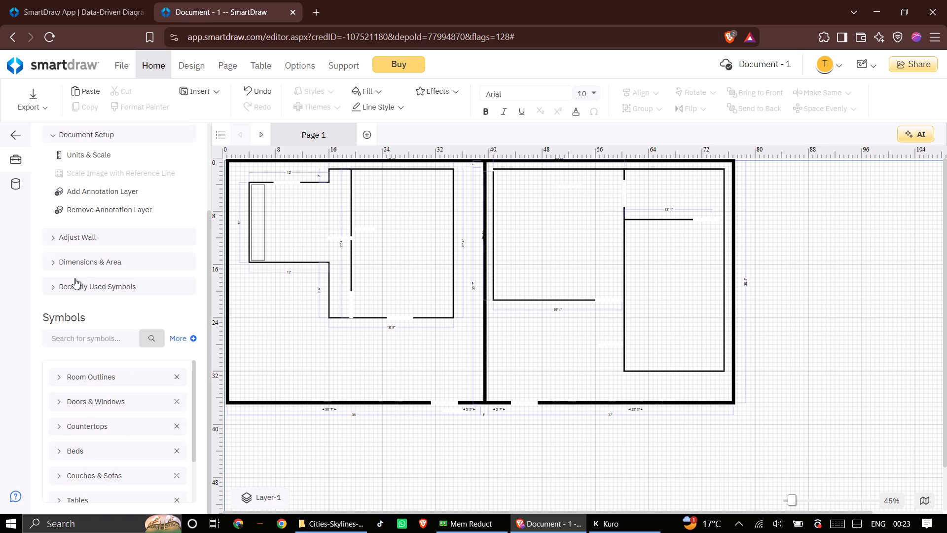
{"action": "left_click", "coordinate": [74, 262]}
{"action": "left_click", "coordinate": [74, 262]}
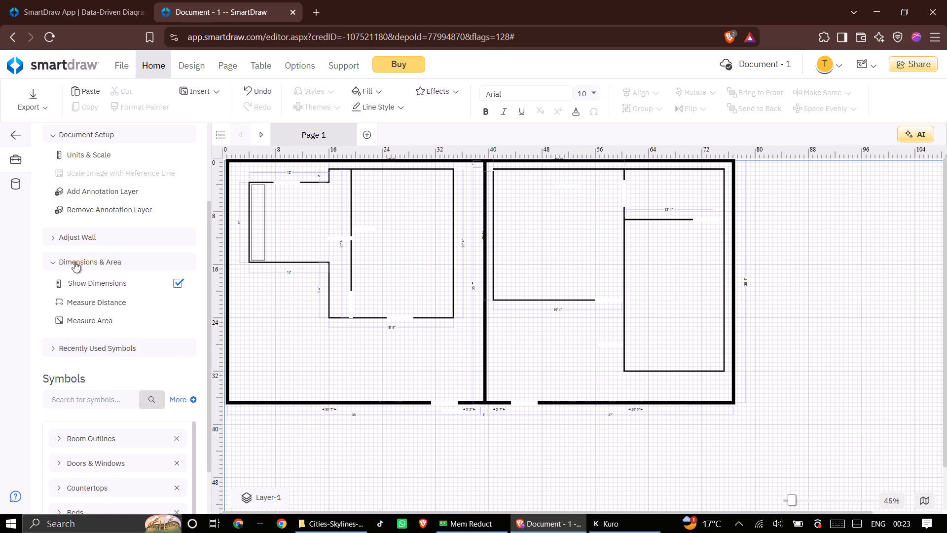
Place a California King Bed in the second enclosure's tall room, about 67' 4" across and 19' 8" down.
{"action": "scroll", "coordinate": [89, 304], "scroll_direction": "down", "scroll_amount": 2}
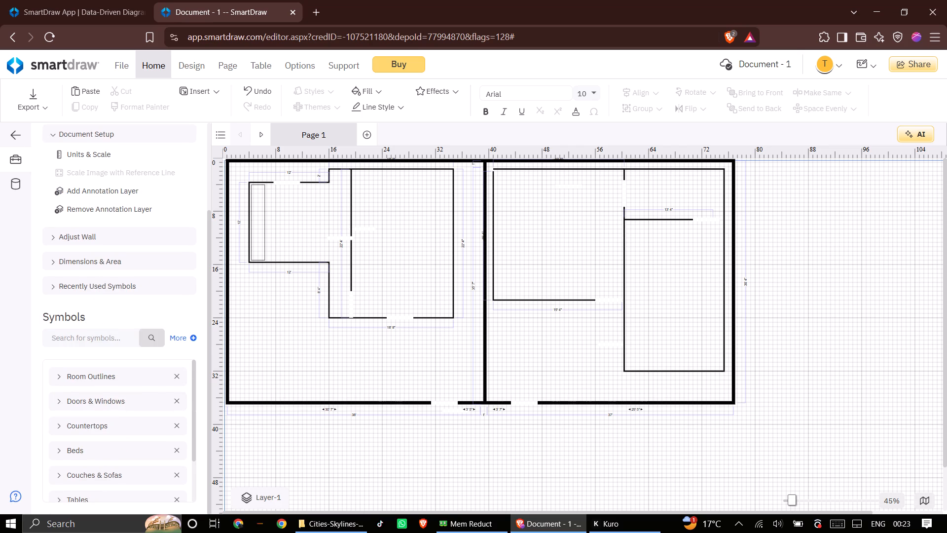
{"action": "scroll", "coordinate": [83, 452], "scroll_direction": "down", "scroll_amount": 1}
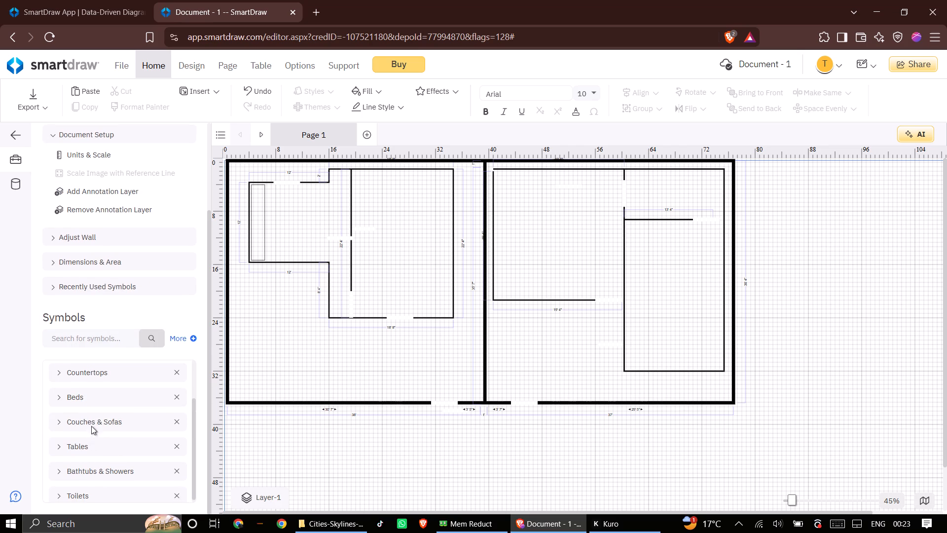
{"action": "left_click", "coordinate": [60, 391]}
{"action": "left_click", "coordinate": [61, 409]}
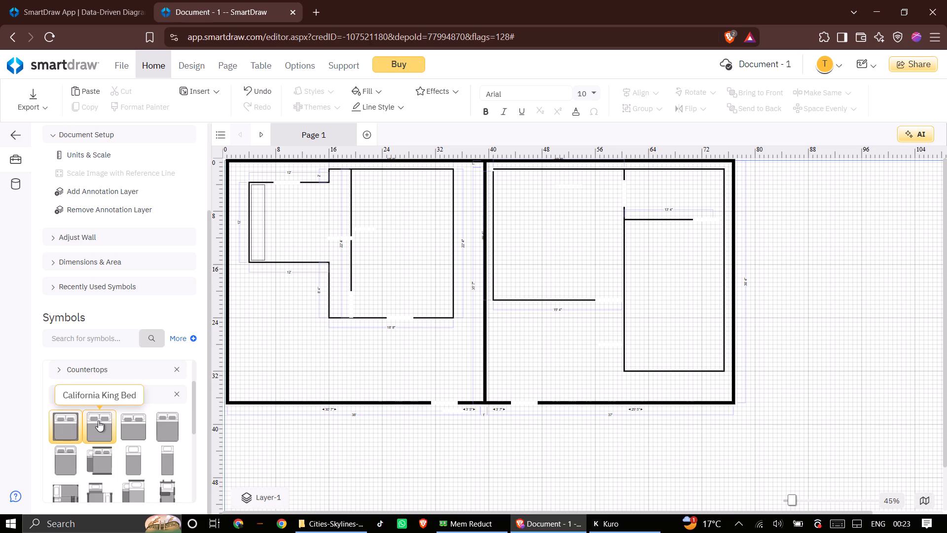
{"action": "left_click", "coordinate": [98, 420]}
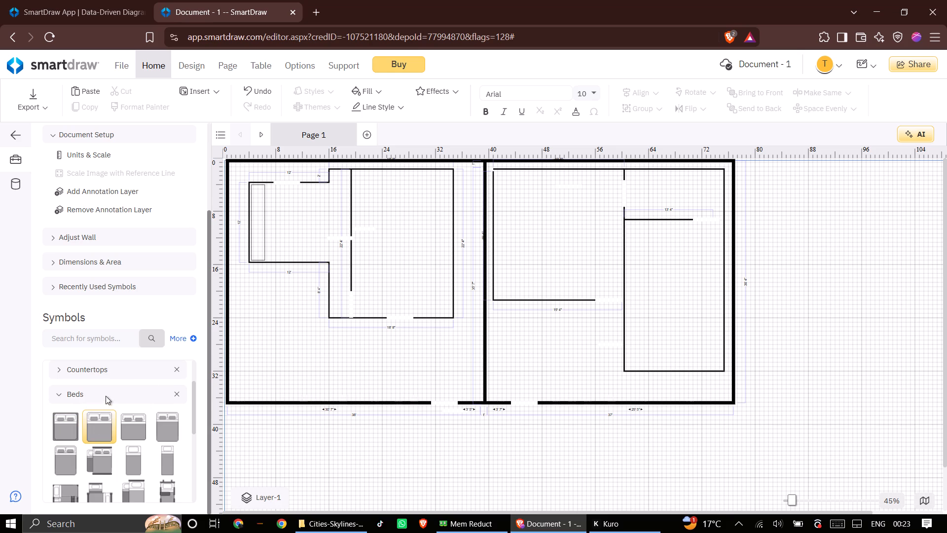
{"action": "left_click_drag", "start_coordinate": [97, 427], "coordinate": [335, 306]}
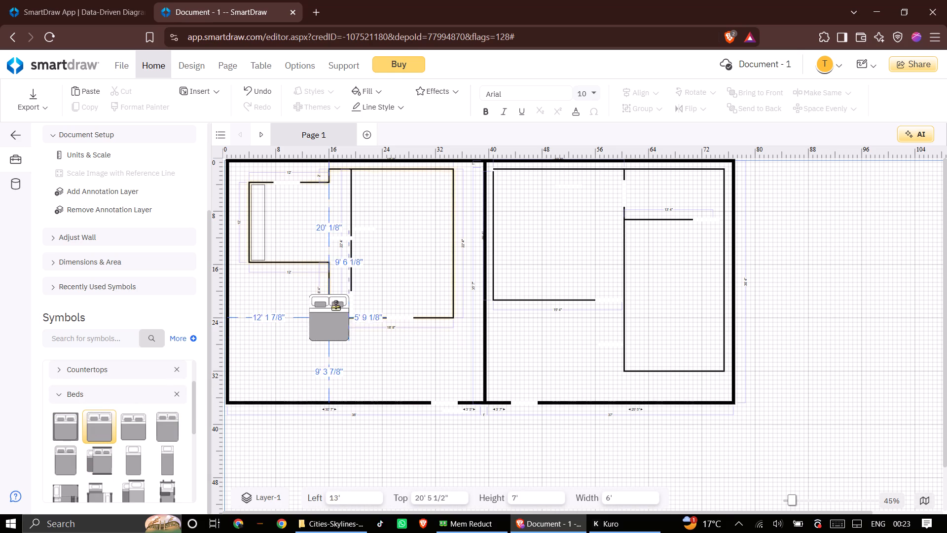
{"action": "left_click_drag", "start_coordinate": [335, 306], "coordinate": [695, 306]}
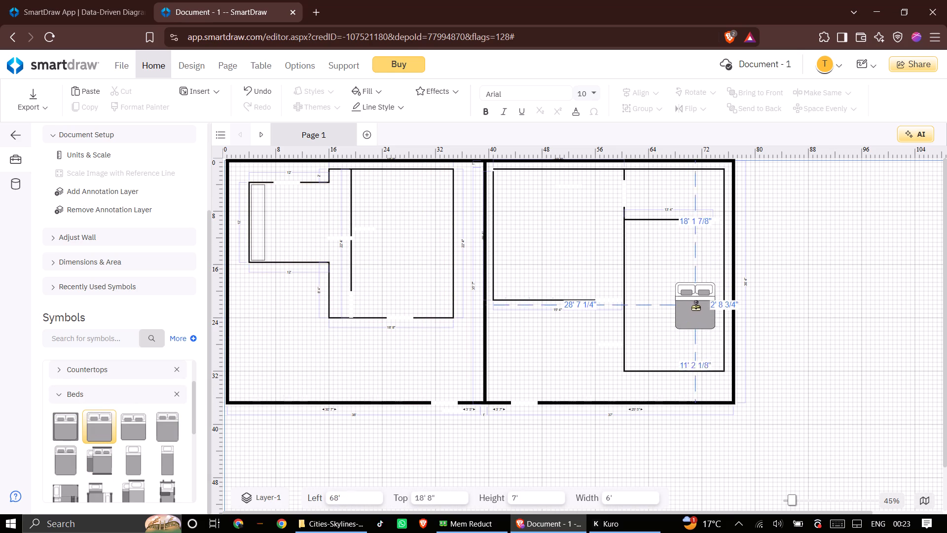
{"action": "left_click_drag", "start_coordinate": [695, 306], "coordinate": [689, 311]}
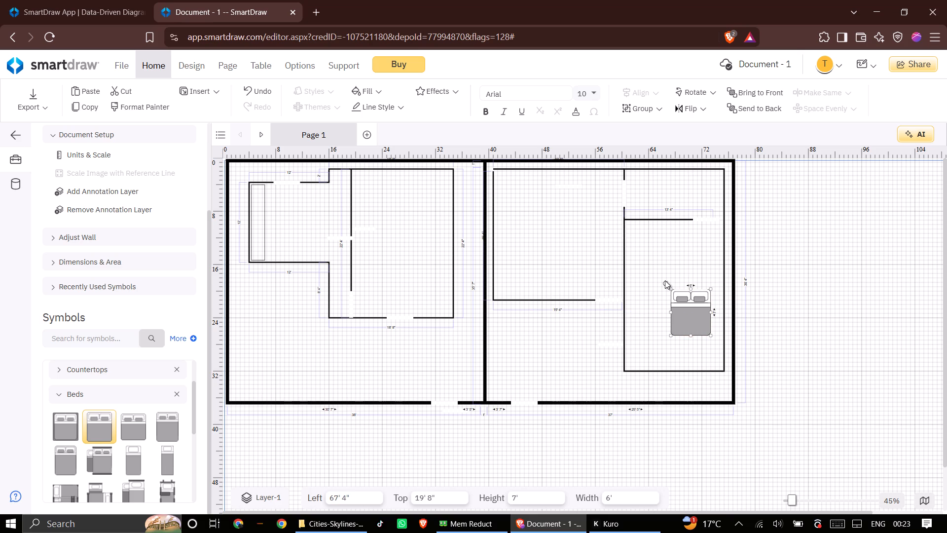
Rotate the California King Bed 180° and move it against the tall room's bottom wall, about 67' 4" across and 24' 6" down.
{"action": "left_click_drag", "start_coordinate": [664, 284], "coordinate": [720, 356]}
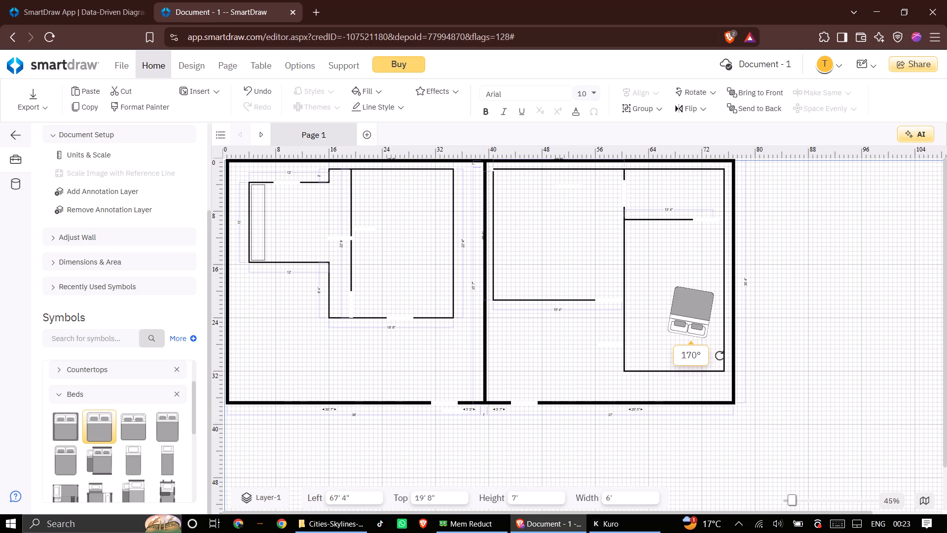
{"action": "left_click_drag", "start_coordinate": [720, 356], "coordinate": [720, 346]}
{"action": "left_click_drag", "start_coordinate": [691, 306], "coordinate": [681, 332]}
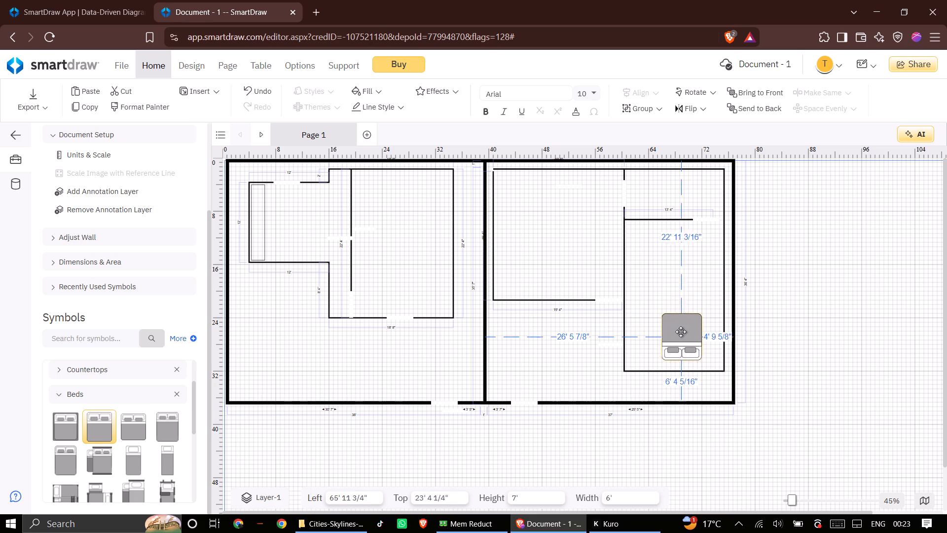
{"action": "left_click_drag", "start_coordinate": [681, 332], "coordinate": [689, 336]}
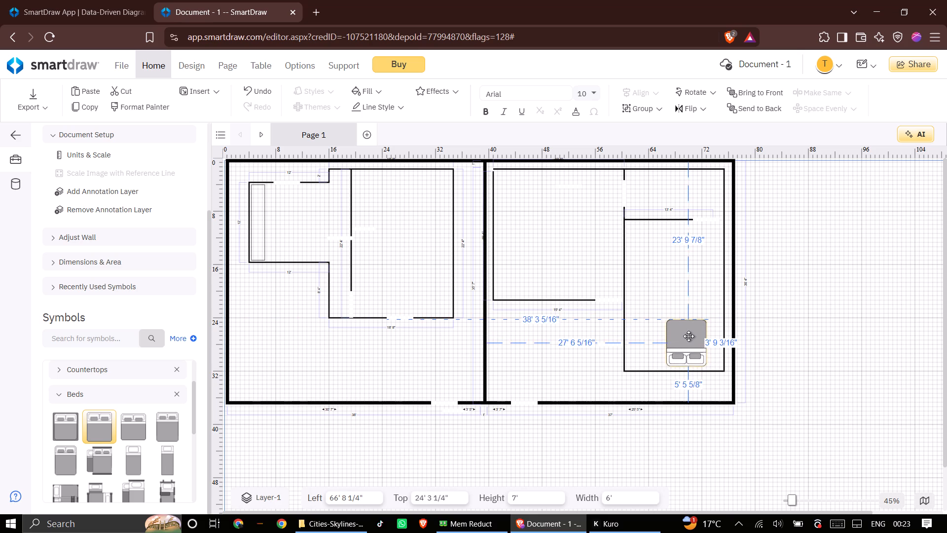
{"action": "left_click_drag", "start_coordinate": [689, 336], "coordinate": [691, 338]}
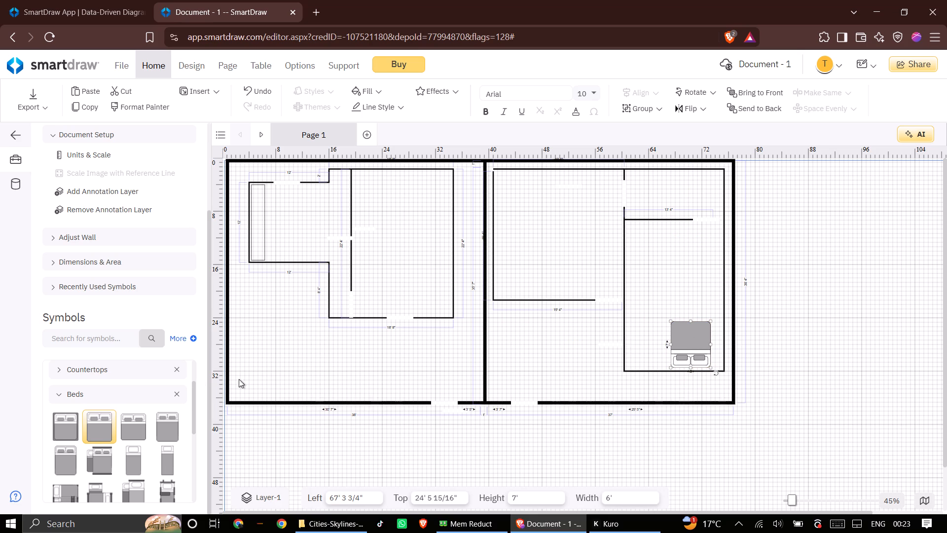
Place the 6' by 6' 6" bed with an offset side section in the first enclosure's left room, about 4' 8" across and 8' down.
{"action": "left_click", "coordinate": [132, 400]}
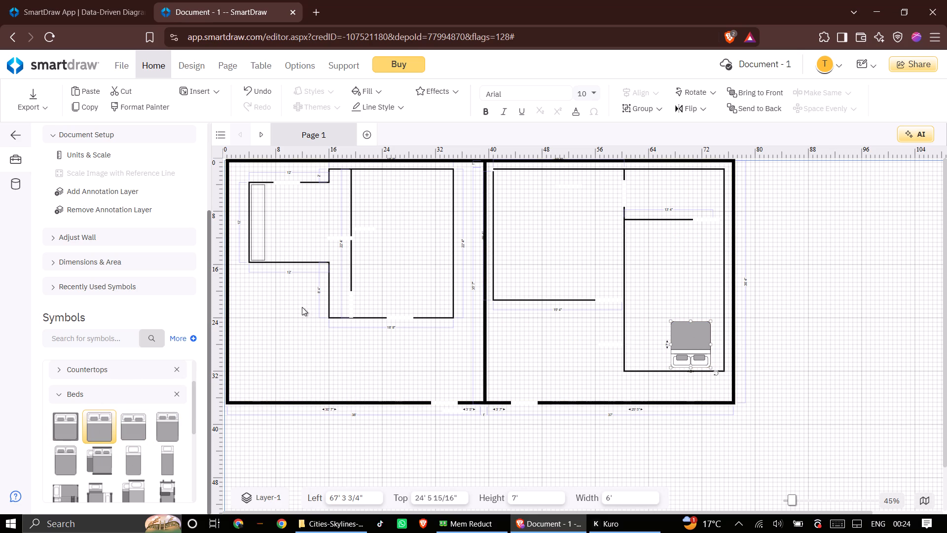
{"action": "left_click_drag", "start_coordinate": [91, 459], "coordinate": [230, 328]}
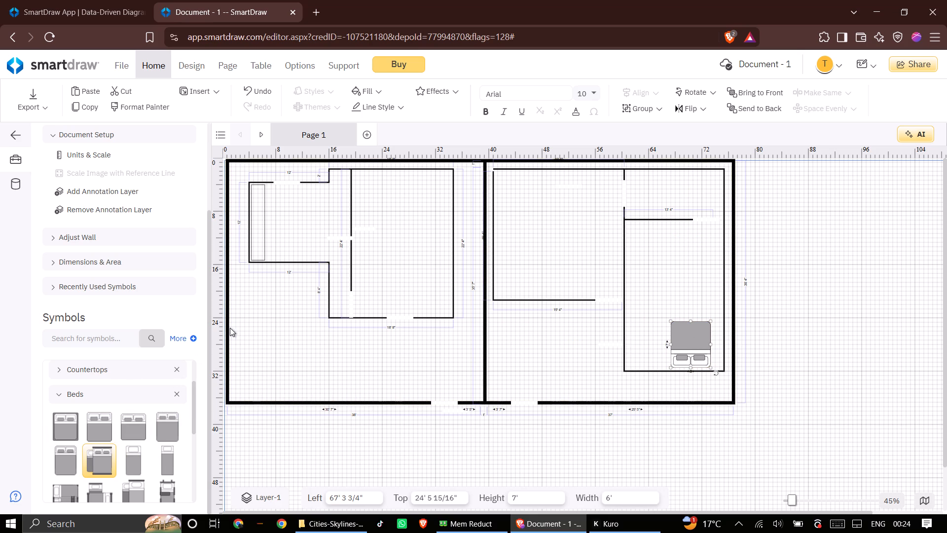
{"action": "left_click_drag", "start_coordinate": [230, 328], "coordinate": [310, 226]}
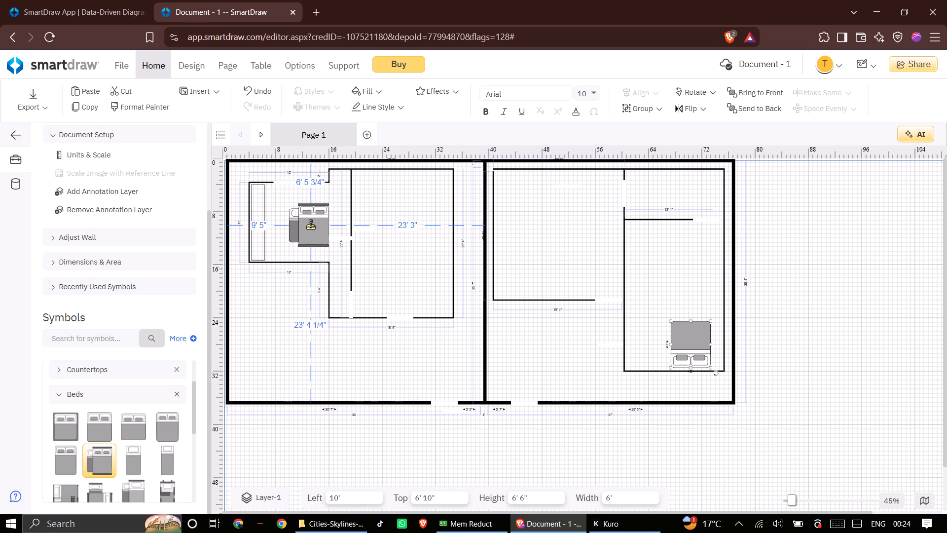
{"action": "left_click_drag", "start_coordinate": [310, 226], "coordinate": [291, 230]}
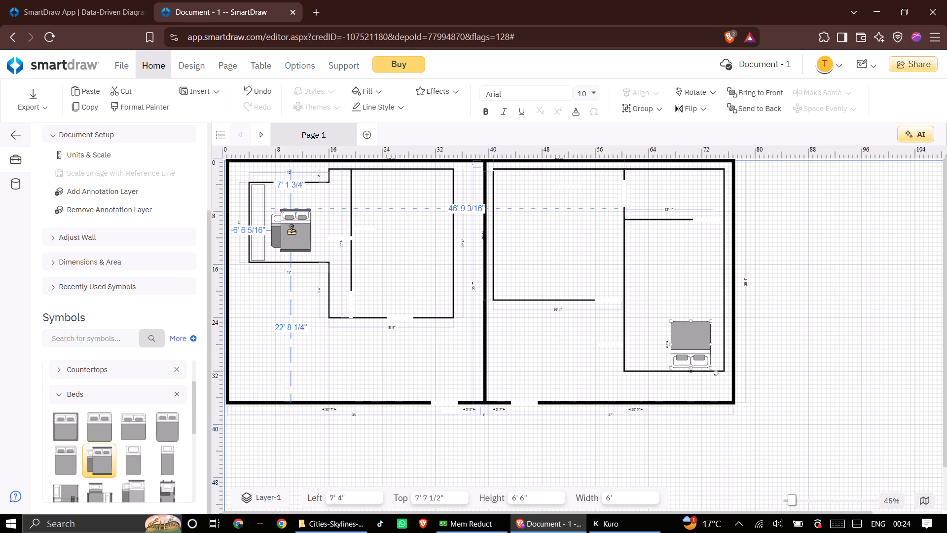
{"action": "left_click_drag", "start_coordinate": [291, 230], "coordinate": [289, 228]}
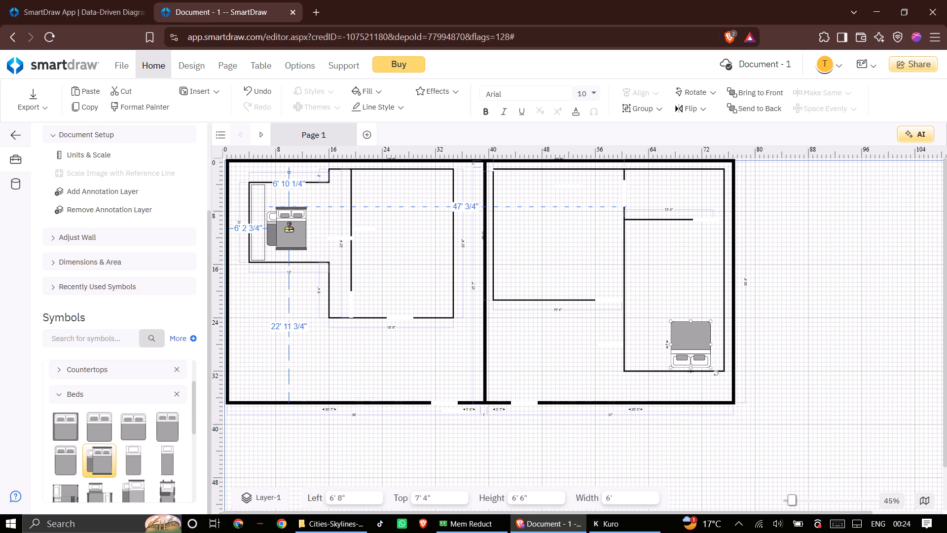
{"action": "left_click_drag", "start_coordinate": [289, 228], "coordinate": [275, 242]}
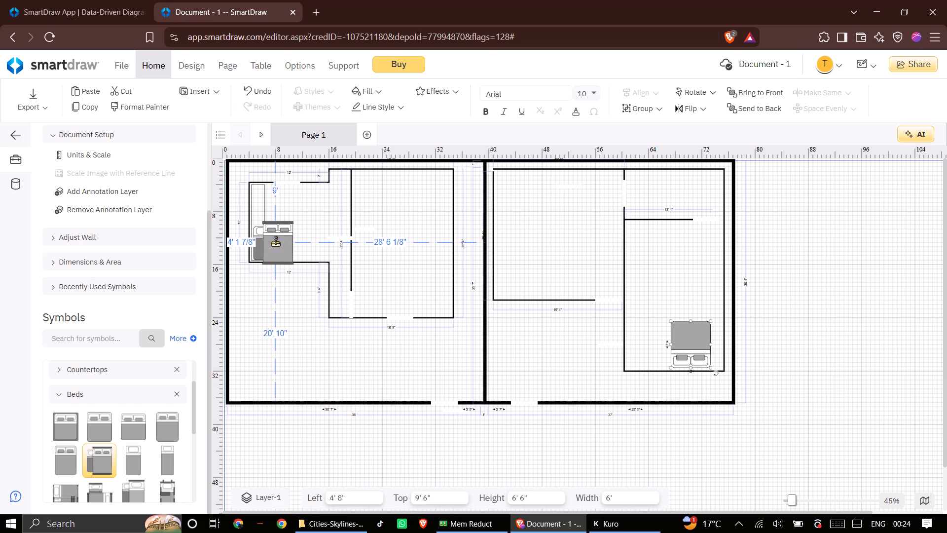
{"action": "left_click_drag", "start_coordinate": [275, 242], "coordinate": [275, 233]}
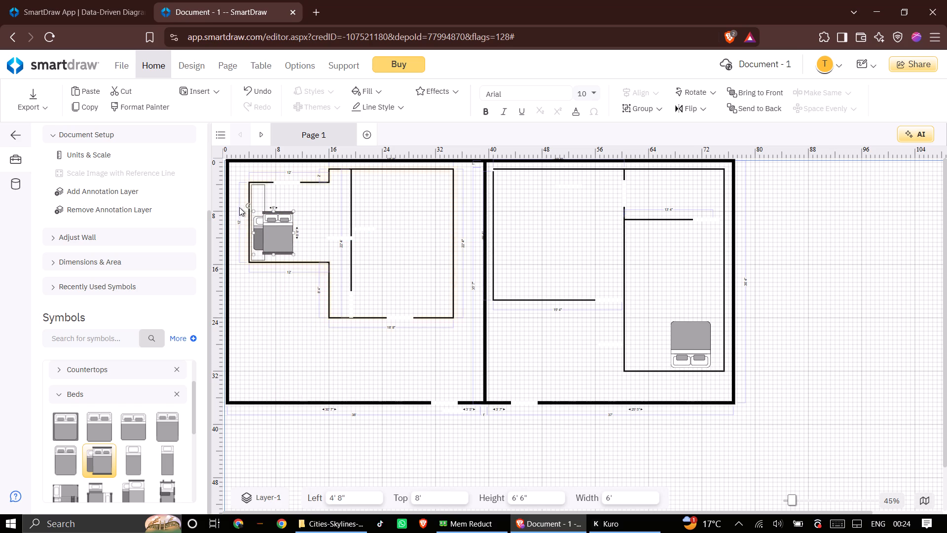
Rotate the bed 90° so its pillows face the room's left wall, and shift it slightly down toward the lower wall.
{"action": "left_click_drag", "start_coordinate": [246, 206], "coordinate": [246, 263]}
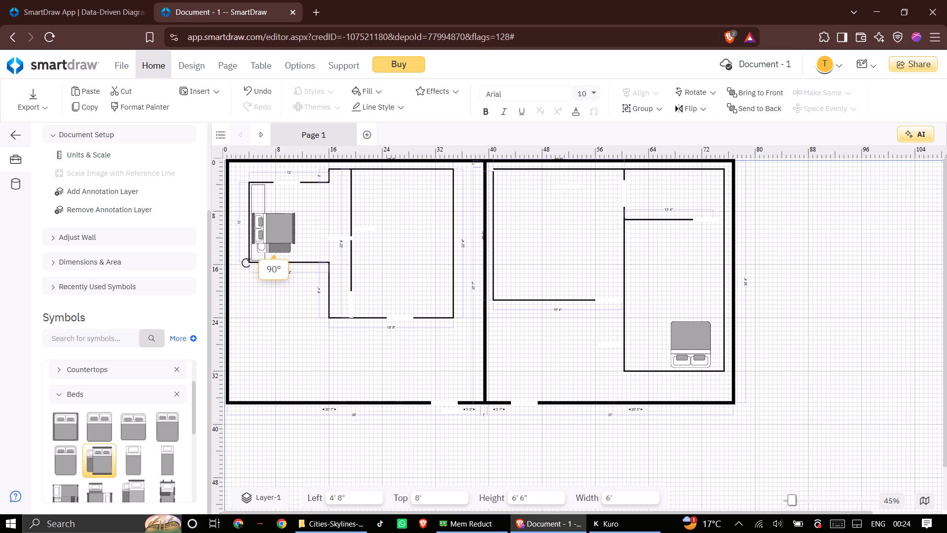
{"action": "left_click_drag", "start_coordinate": [246, 263], "coordinate": [246, 259]}
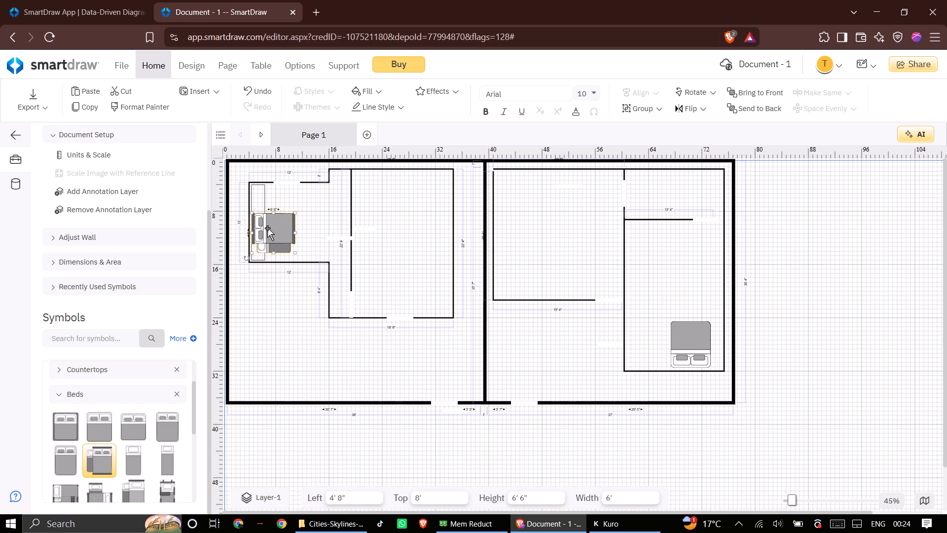
{"action": "left_click_drag", "start_coordinate": [267, 228], "coordinate": [270, 234]}
{"action": "left_click", "coordinate": [256, 294]}
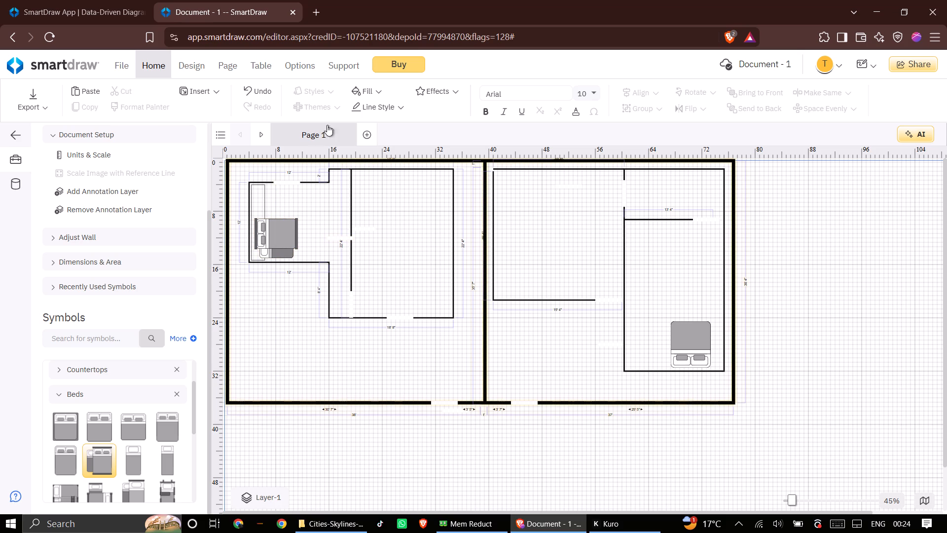
Set the default line thickness to the second-thickest preset.
{"action": "left_click", "coordinate": [367, 95]}
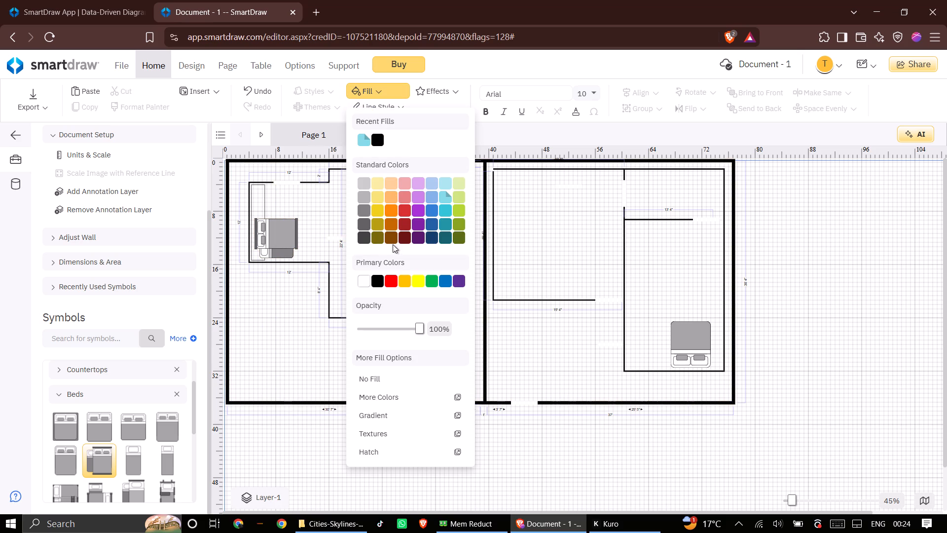
{"action": "left_click", "coordinate": [405, 102]}
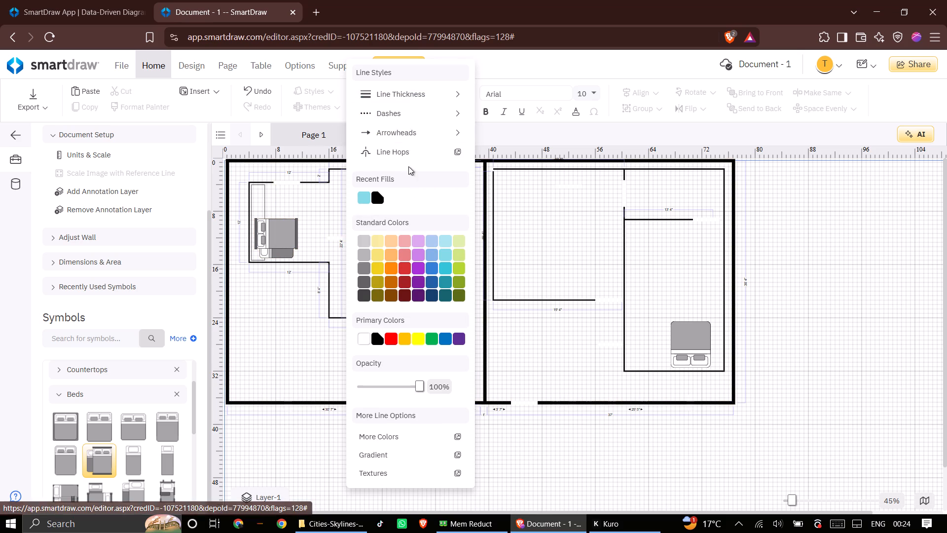
{"action": "left_click", "coordinate": [408, 101]}
{"action": "left_click", "coordinate": [408, 99]}
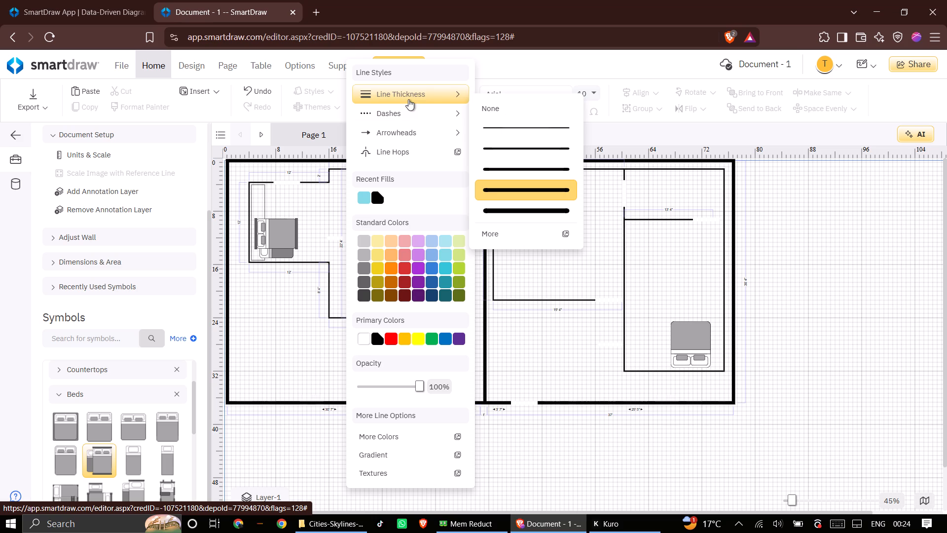
{"action": "left_click", "coordinate": [495, 194]}
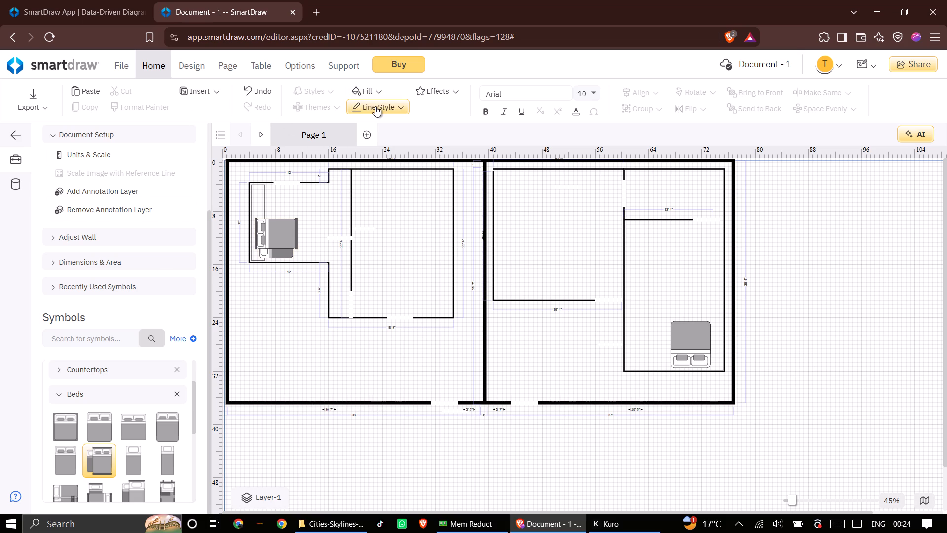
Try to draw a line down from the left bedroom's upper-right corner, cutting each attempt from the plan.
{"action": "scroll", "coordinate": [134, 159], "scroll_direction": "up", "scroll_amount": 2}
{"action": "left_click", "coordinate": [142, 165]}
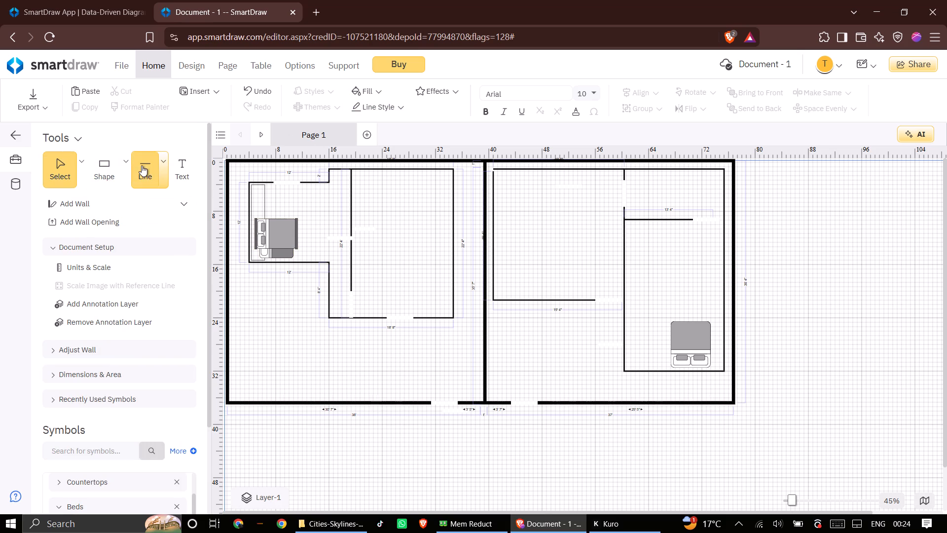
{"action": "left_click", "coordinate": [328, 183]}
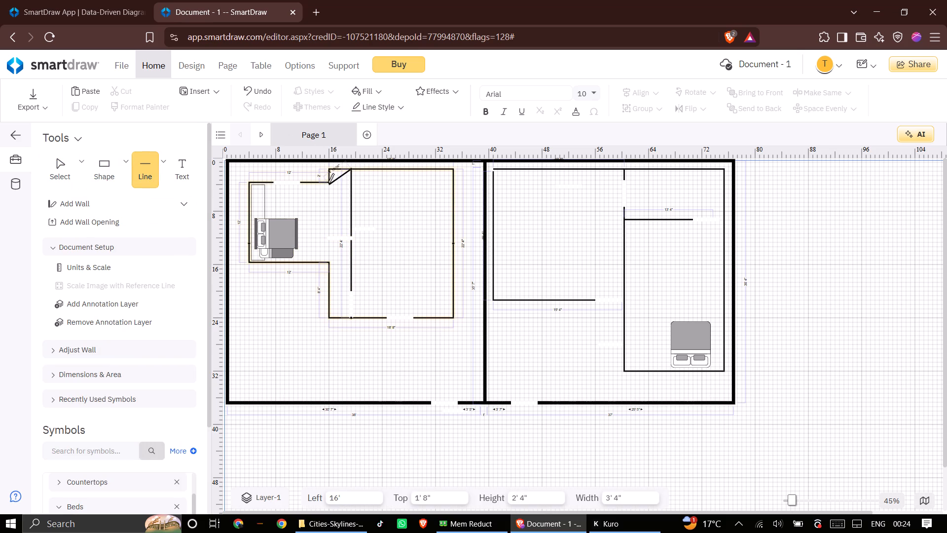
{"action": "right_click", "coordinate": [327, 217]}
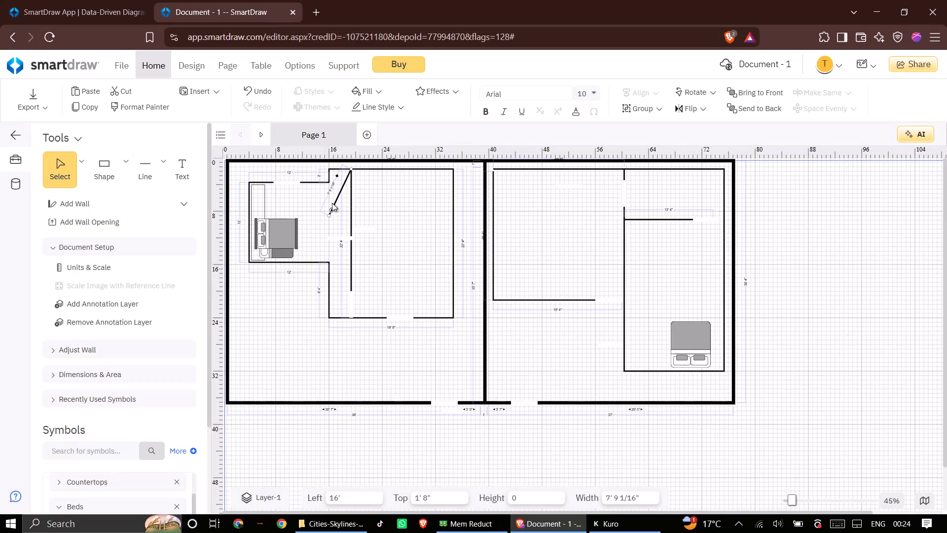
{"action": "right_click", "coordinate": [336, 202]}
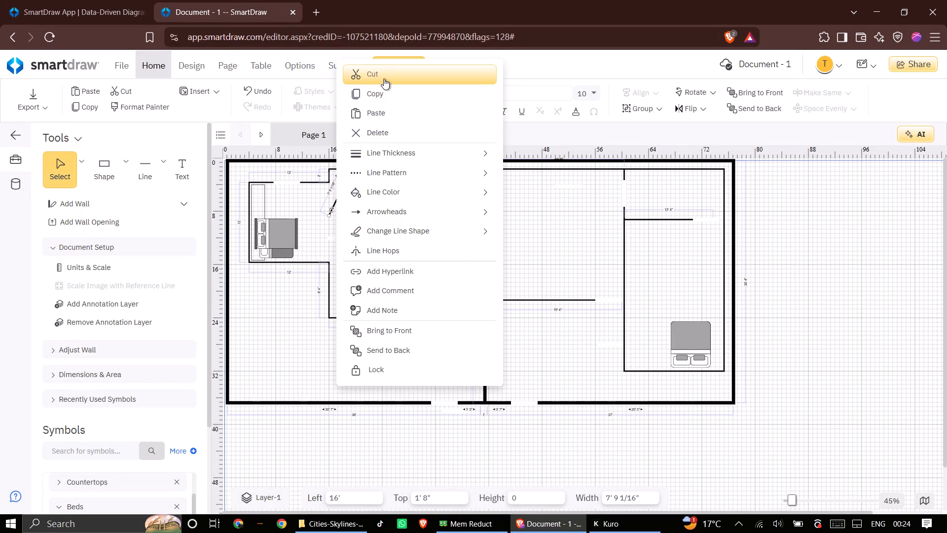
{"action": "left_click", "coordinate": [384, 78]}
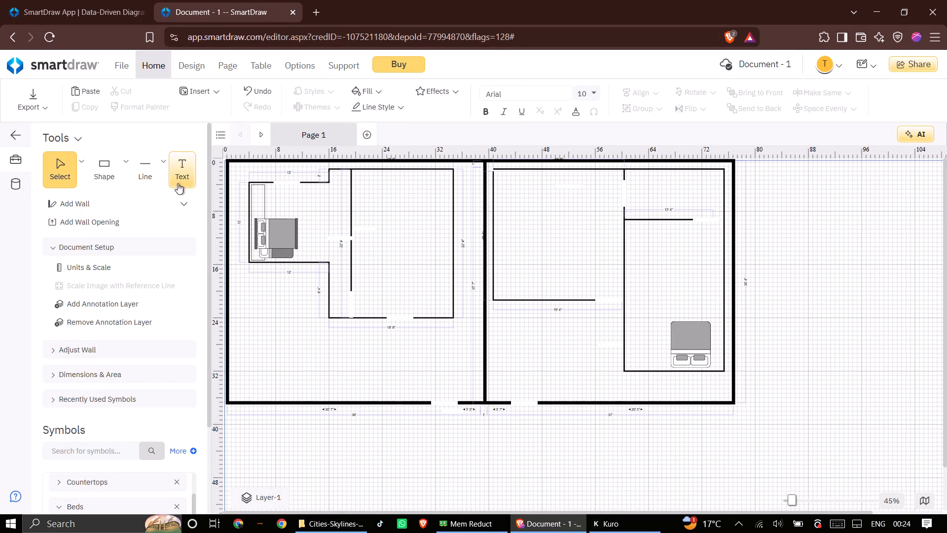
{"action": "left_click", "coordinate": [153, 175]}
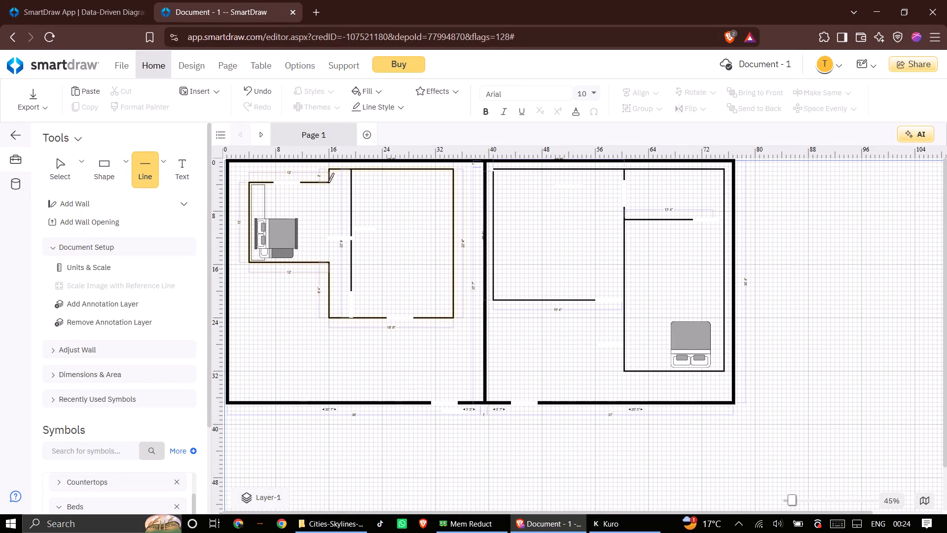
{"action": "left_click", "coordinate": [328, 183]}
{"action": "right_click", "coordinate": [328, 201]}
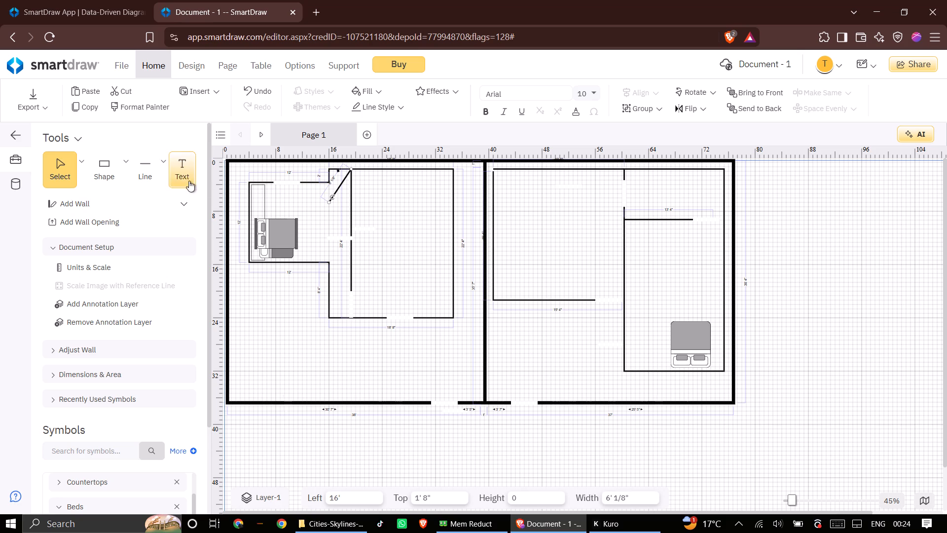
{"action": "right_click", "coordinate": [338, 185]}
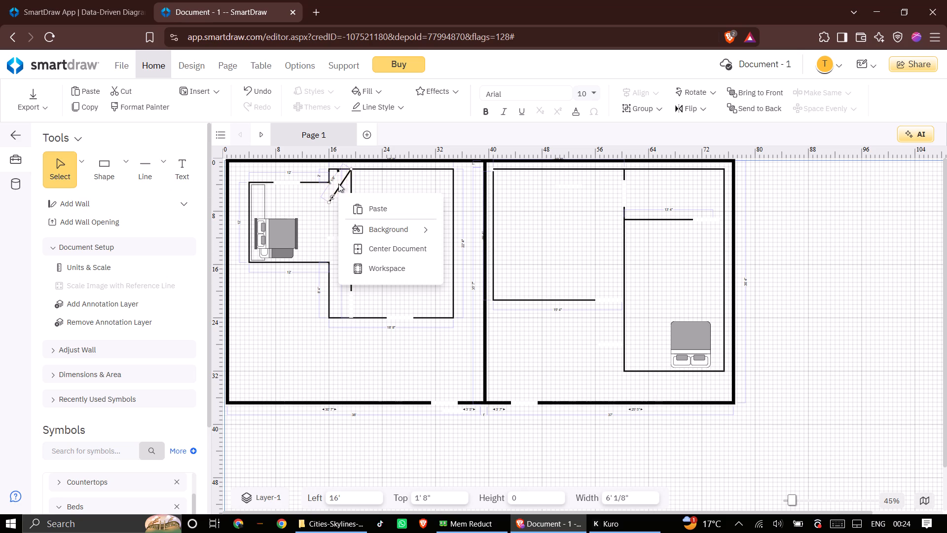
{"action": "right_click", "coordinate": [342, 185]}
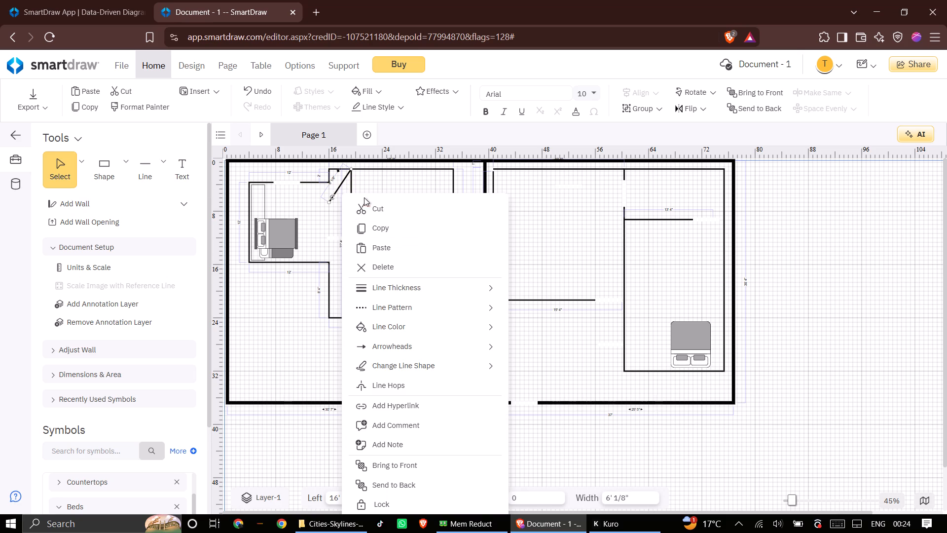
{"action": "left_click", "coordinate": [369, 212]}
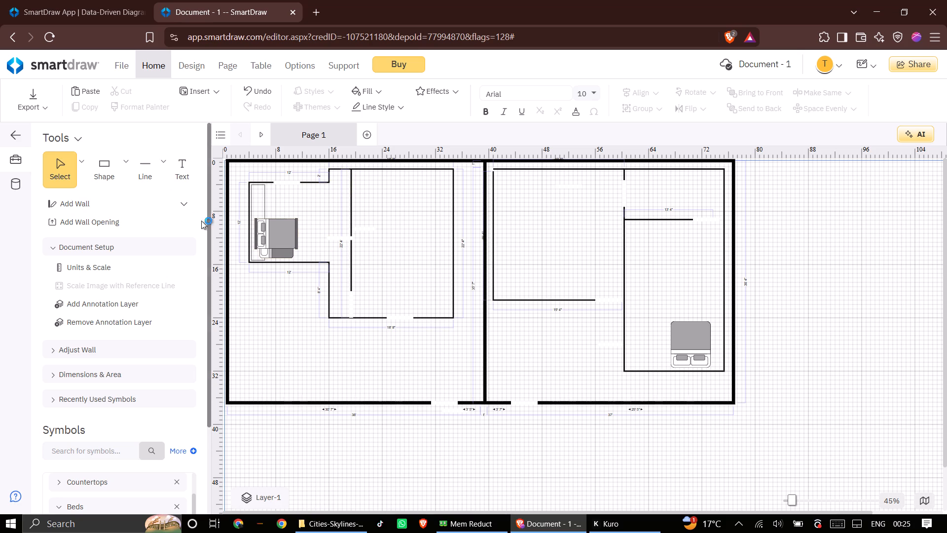
Draw a vertical line about 7' 4" long on the left bedroom's open right side, 16' across, from the wall opening up toward the upper corner.
{"action": "left_click", "coordinate": [147, 169]}
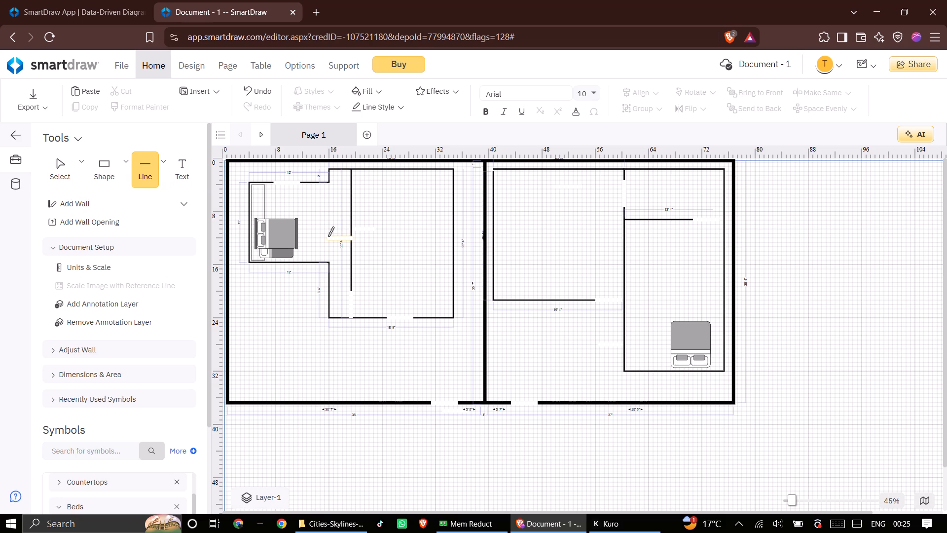
{"action": "left_click", "coordinate": [328, 236]}
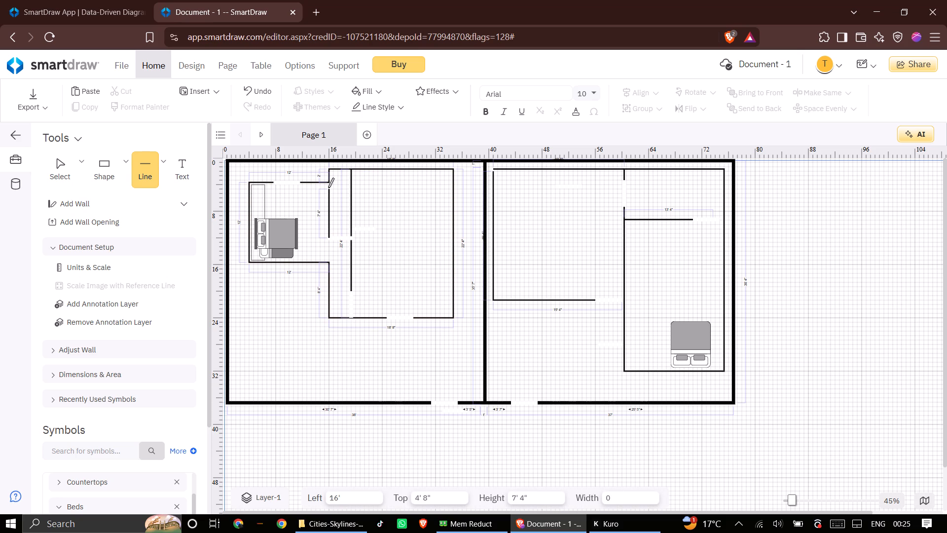
{"action": "left_click", "coordinate": [328, 188]}
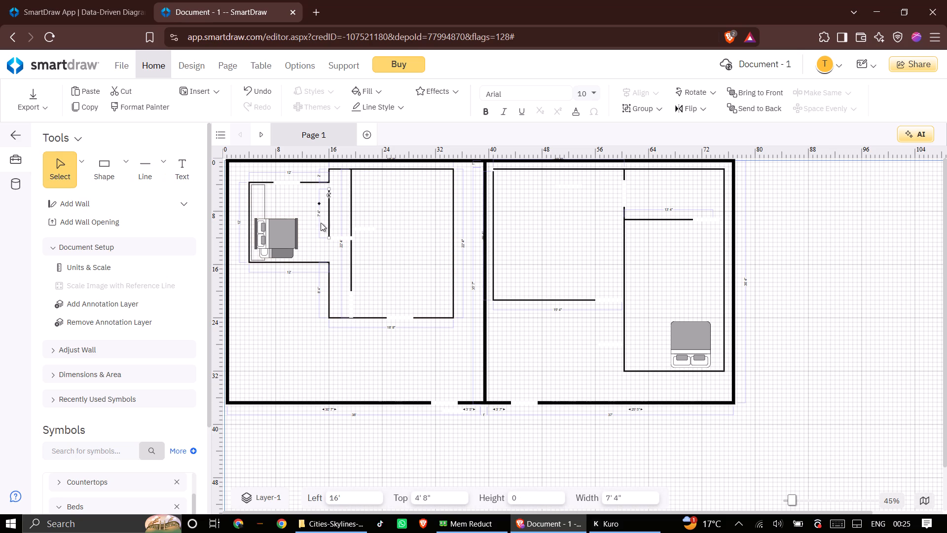
{"action": "left_click", "coordinate": [254, 295]}
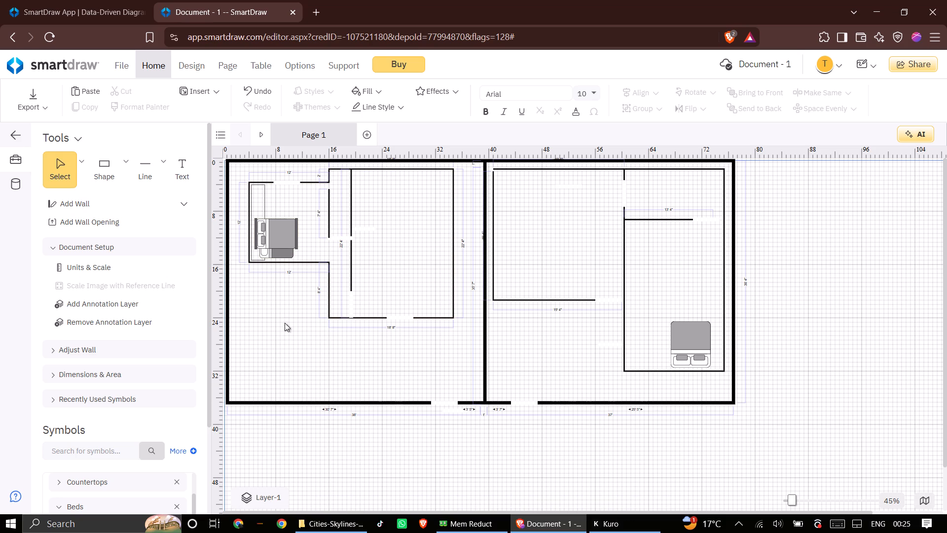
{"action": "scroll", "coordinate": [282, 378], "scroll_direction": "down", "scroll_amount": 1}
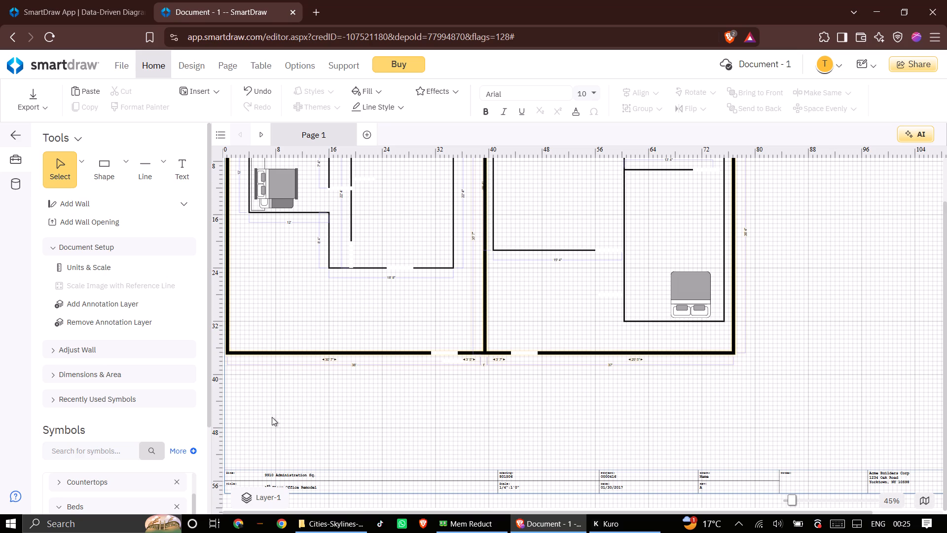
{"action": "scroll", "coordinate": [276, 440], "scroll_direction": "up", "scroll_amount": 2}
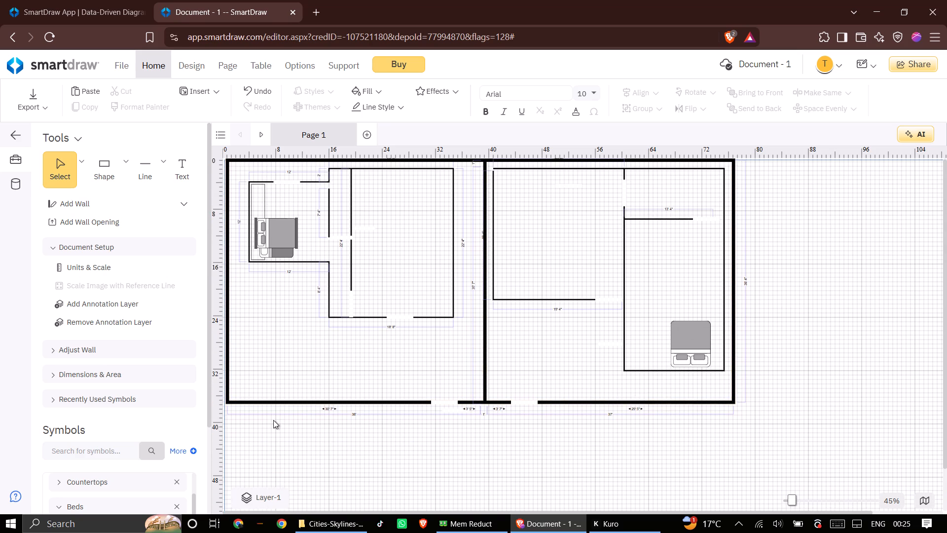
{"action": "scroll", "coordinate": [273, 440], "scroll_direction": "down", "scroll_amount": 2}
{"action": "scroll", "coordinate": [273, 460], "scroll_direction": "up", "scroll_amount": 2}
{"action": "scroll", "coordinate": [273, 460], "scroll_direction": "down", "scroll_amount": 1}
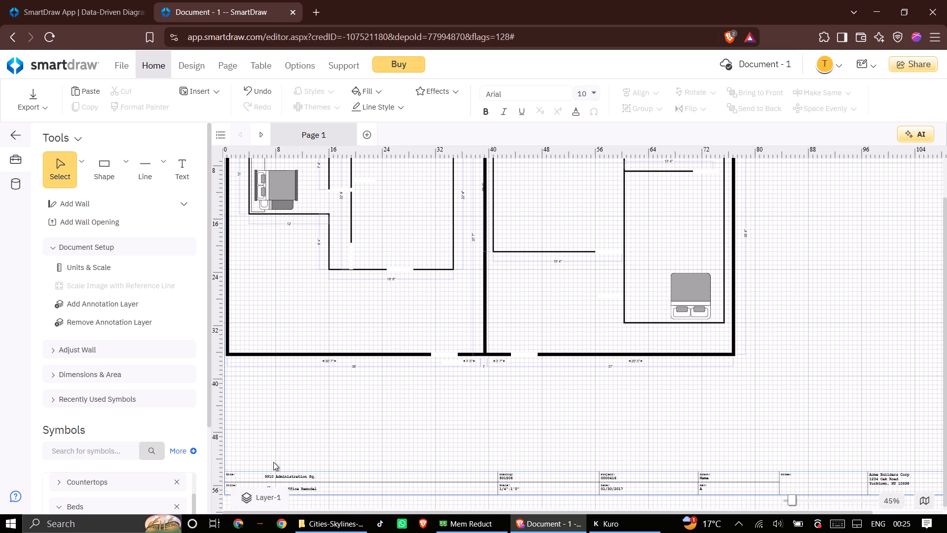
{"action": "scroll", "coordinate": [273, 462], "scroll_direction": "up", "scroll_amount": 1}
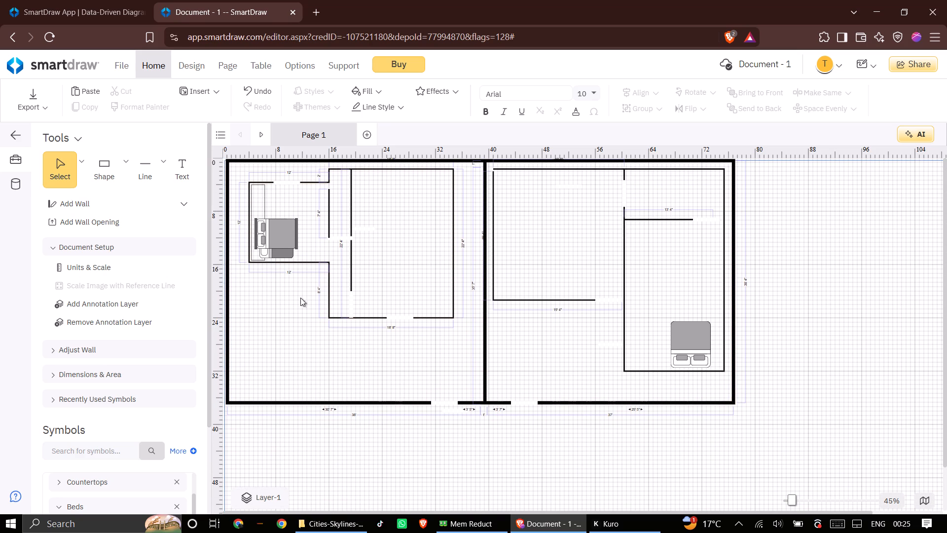
Add a 6' by 3' Sofa from the Couches & Sofas symbols to the upper-left room of the right enclosure.
{"action": "scroll", "coordinate": [66, 401], "scroll_direction": "down", "scroll_amount": 1}
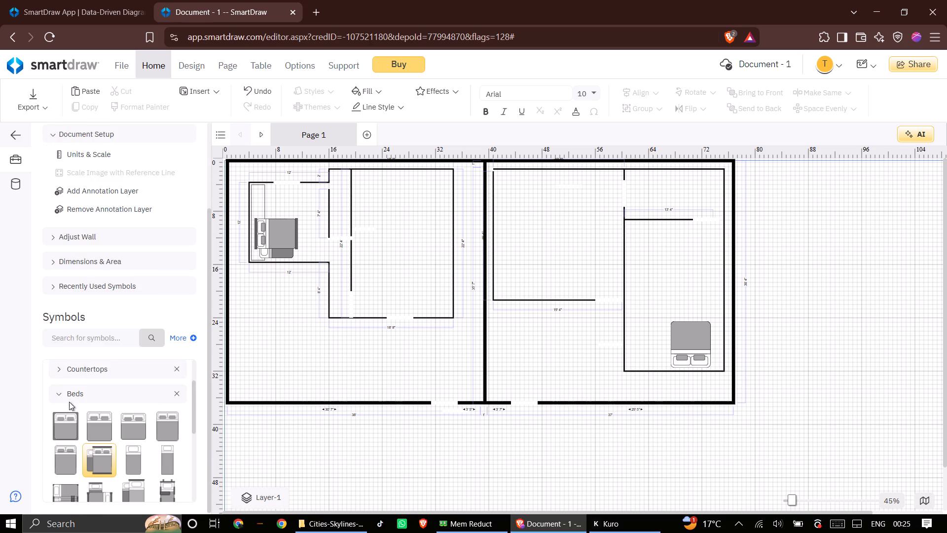
{"action": "scroll", "coordinate": [69, 401], "scroll_direction": "down", "scroll_amount": 1}
{"action": "scroll", "coordinate": [70, 401], "scroll_direction": "up", "scroll_amount": 2}
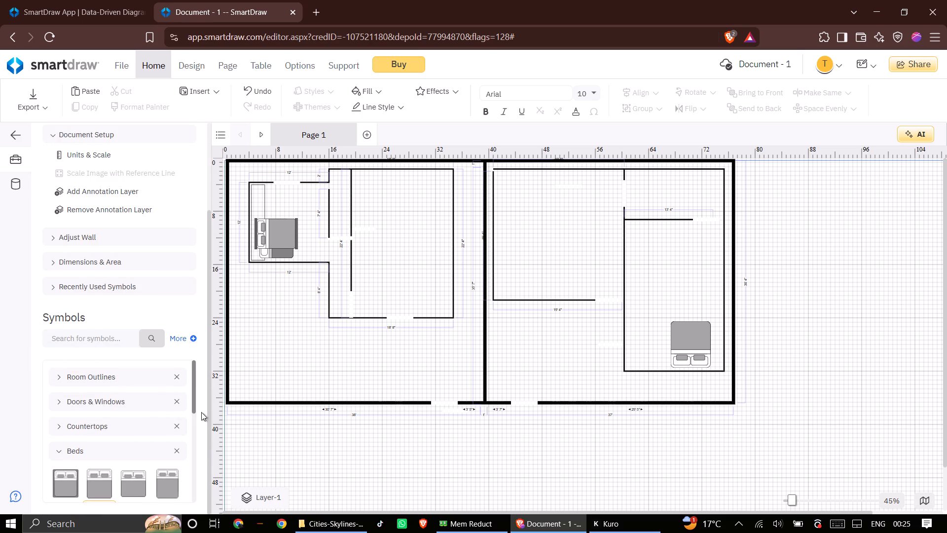
{"action": "left_click_drag", "start_coordinate": [194, 368], "coordinate": [193, 419]}
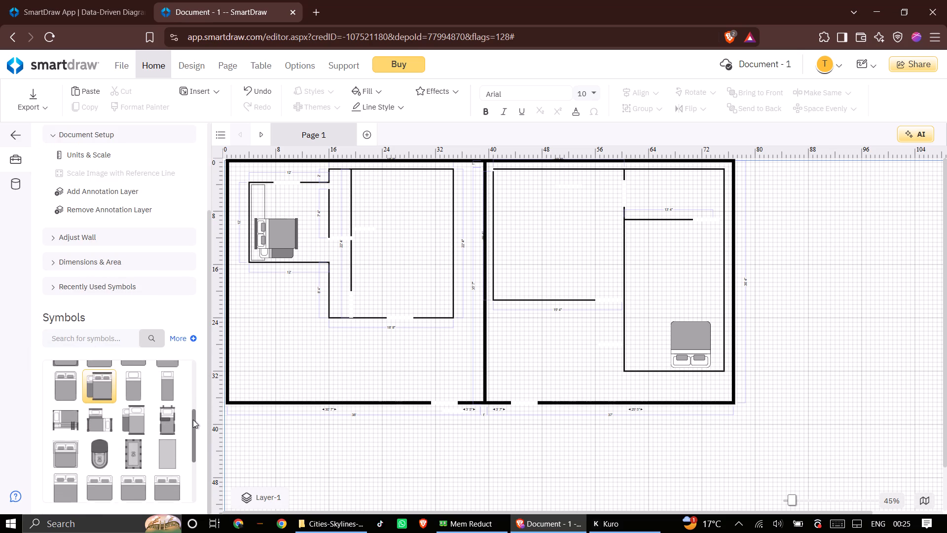
{"action": "left_click_drag", "start_coordinate": [193, 419], "coordinate": [192, 466]}
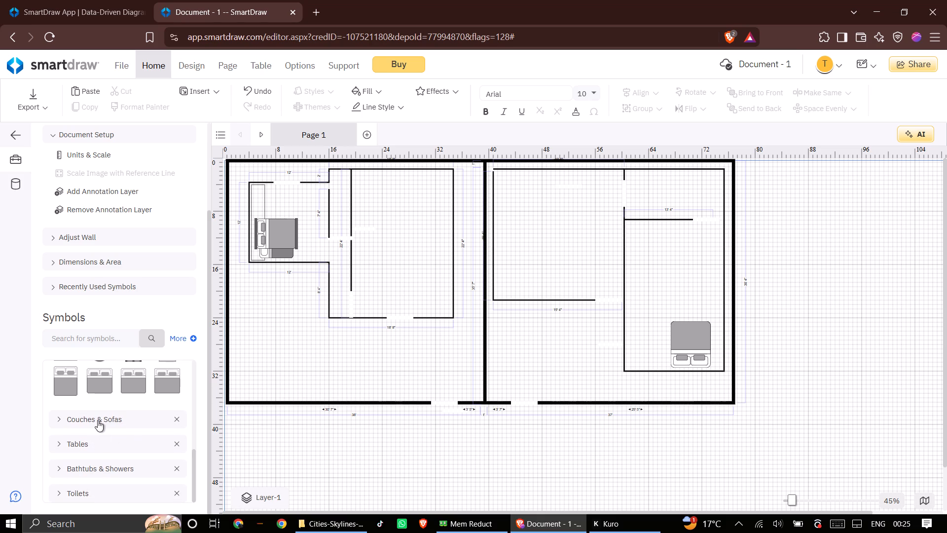
{"action": "left_click", "coordinate": [98, 419]}
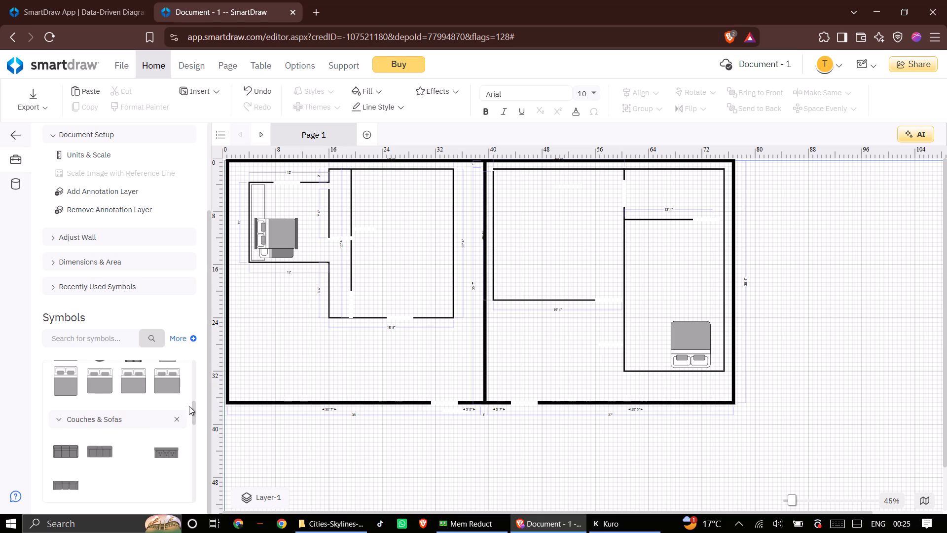
{"action": "left_click_drag", "start_coordinate": [189, 406], "coordinate": [189, 423]}
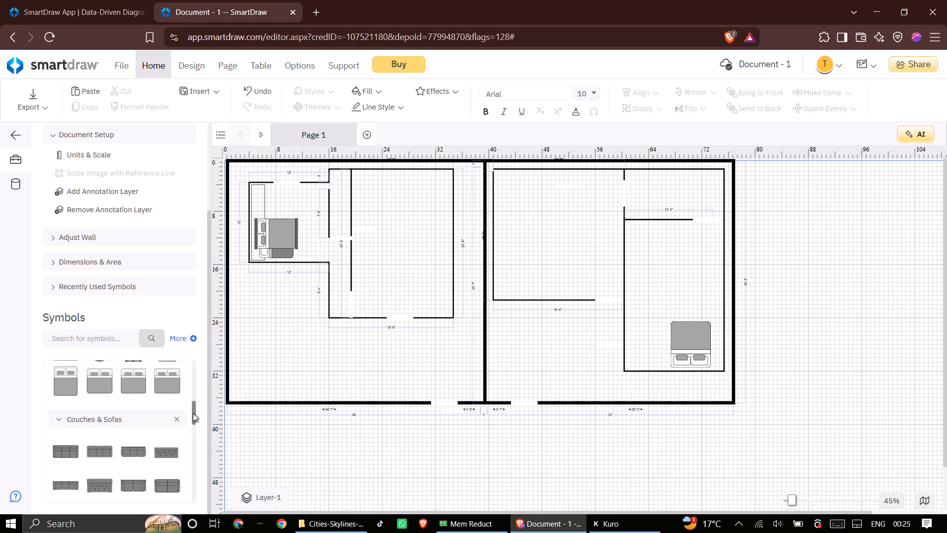
{"action": "left_click_drag", "start_coordinate": [193, 413], "coordinate": [193, 421]}
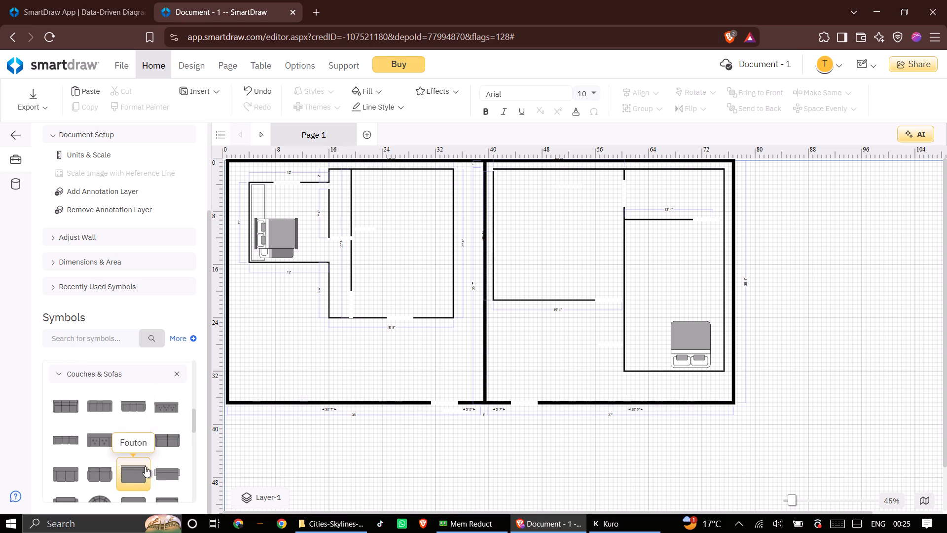
{"action": "left_click", "coordinate": [63, 412]}
{"action": "left_click_drag", "start_coordinate": [63, 410], "coordinate": [66, 410]}
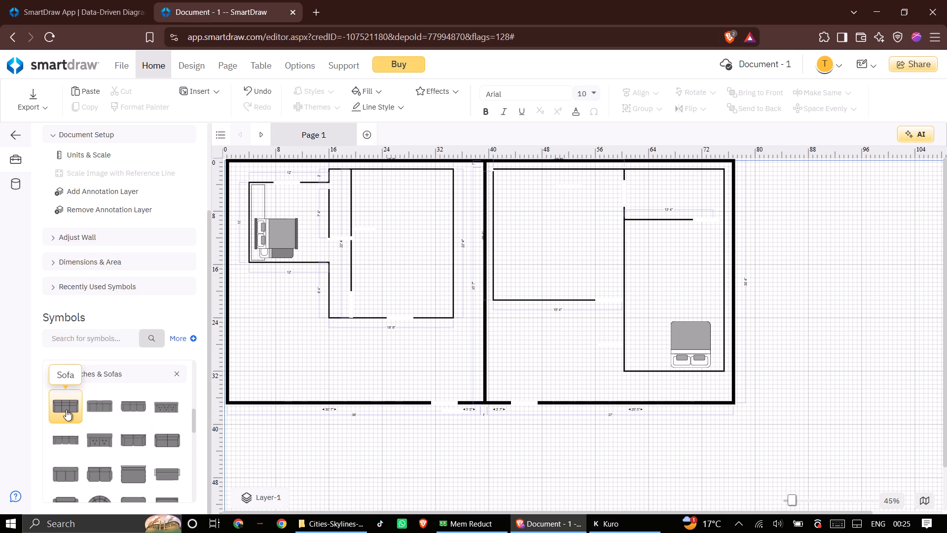
{"action": "left_click_drag", "start_coordinate": [66, 410], "coordinate": [533, 187]}
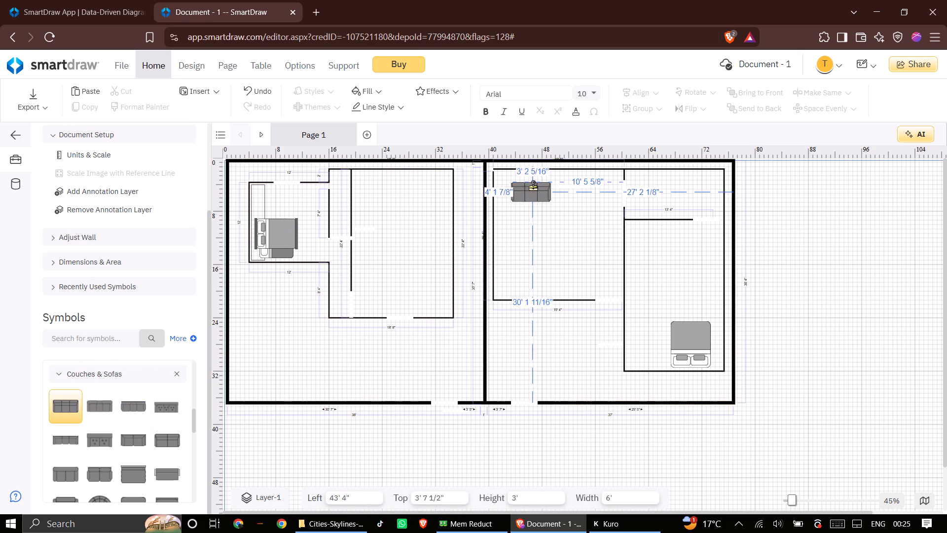
{"action": "left_click_drag", "start_coordinate": [533, 187], "coordinate": [514, 187]}
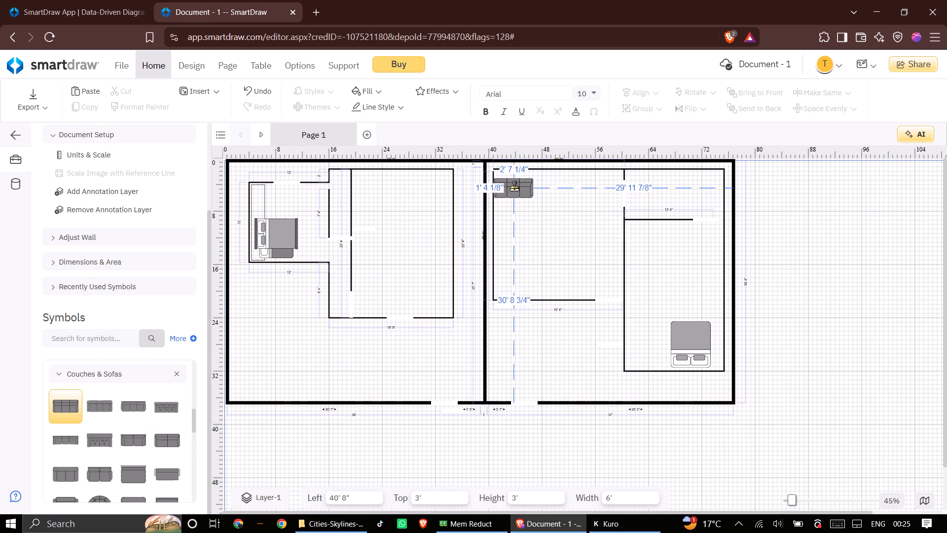
{"action": "left_click_drag", "start_coordinate": [514, 187], "coordinate": [532, 227]}
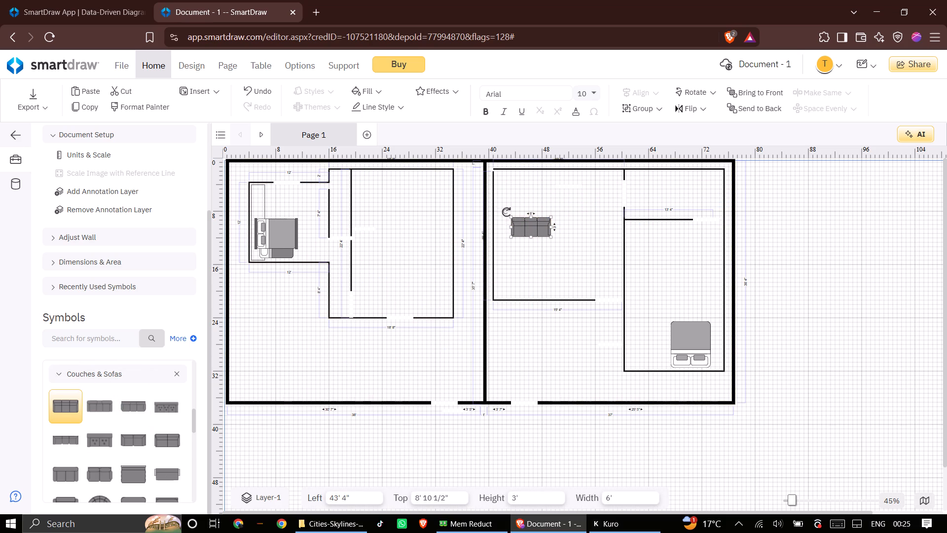
Rotate the sofa a quarter turn so its back faces the room's left wall, and move it to about 41' 10" left, 11' 4" top.
{"action": "left_click_drag", "start_coordinate": [507, 210], "coordinate": [509, 263]}
{"action": "left_click_drag", "start_coordinate": [527, 230], "coordinate": [527, 231]}
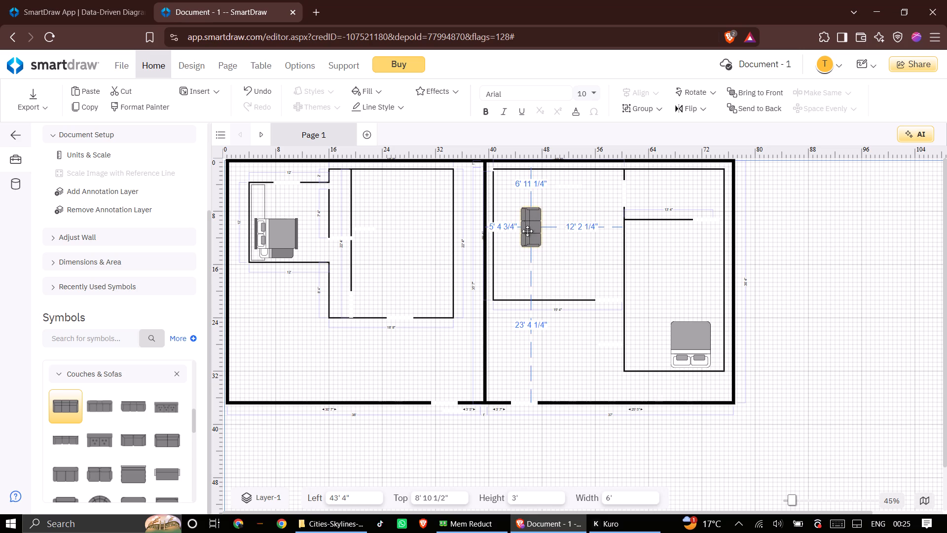
{"action": "left_click_drag", "start_coordinate": [527, 231], "coordinate": [517, 247]}
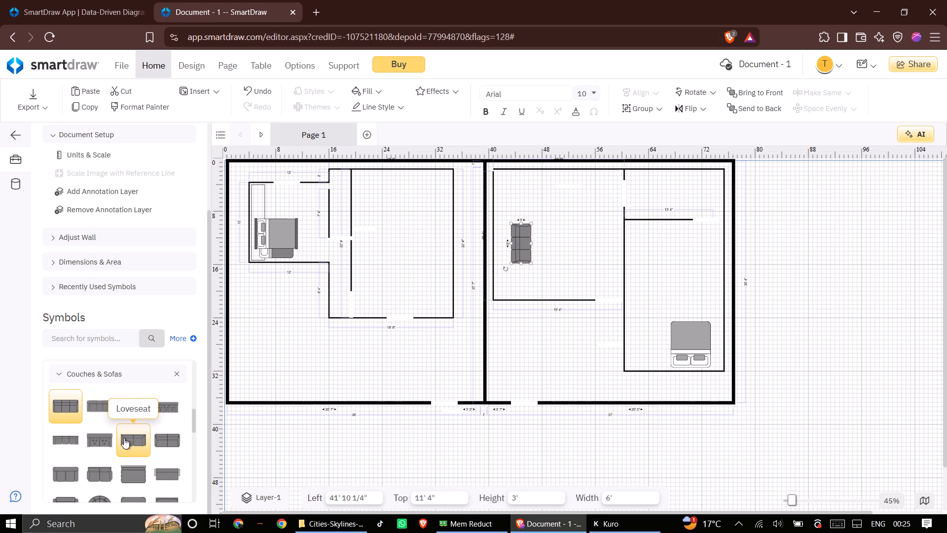
Add a 5' 5" by 2' 10" Loveseat near the room's upper wall, at about 47' 3" left and 4' 9 1/2" top.
{"action": "left_click", "coordinate": [124, 438]}
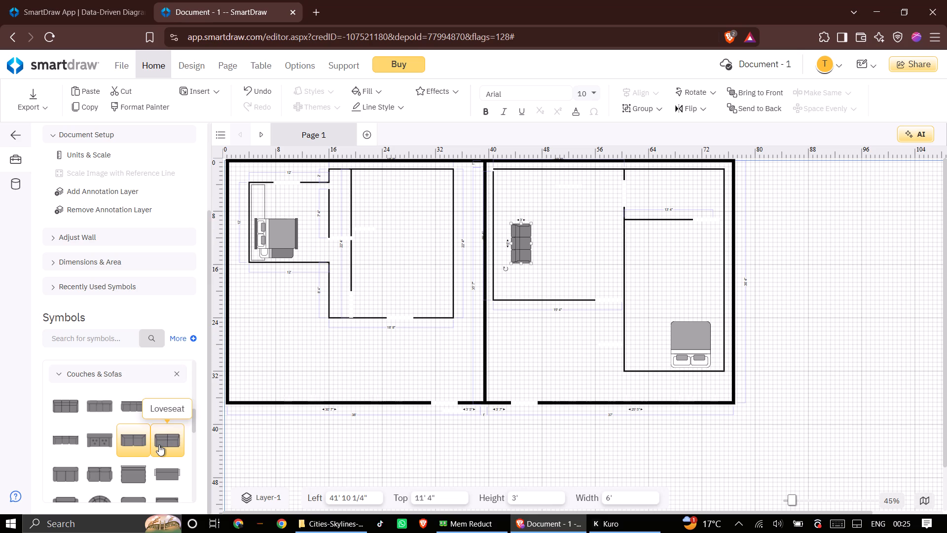
{"action": "left_click", "coordinate": [159, 445]}
{"action": "left_click_drag", "start_coordinate": [170, 439], "coordinate": [456, 316]}
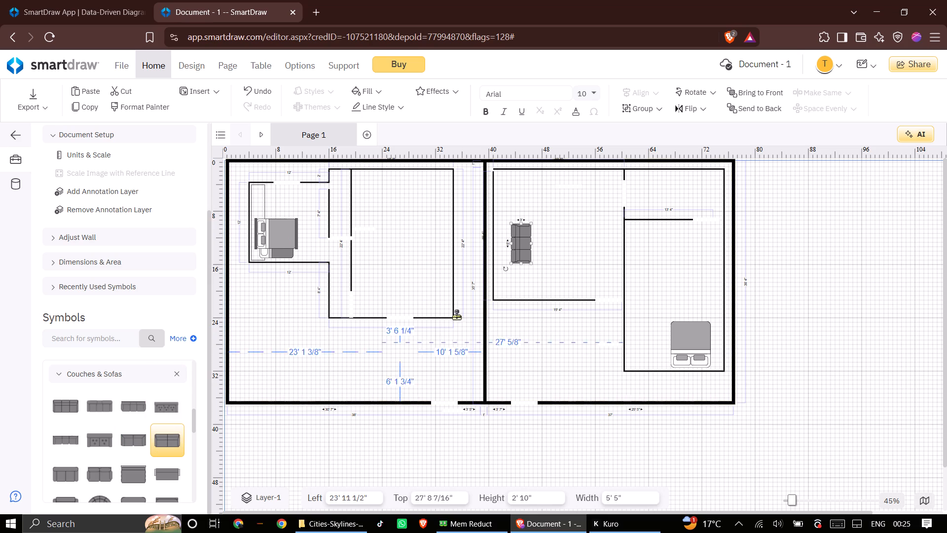
{"action": "left_click_drag", "start_coordinate": [456, 316], "coordinate": [553, 190]}
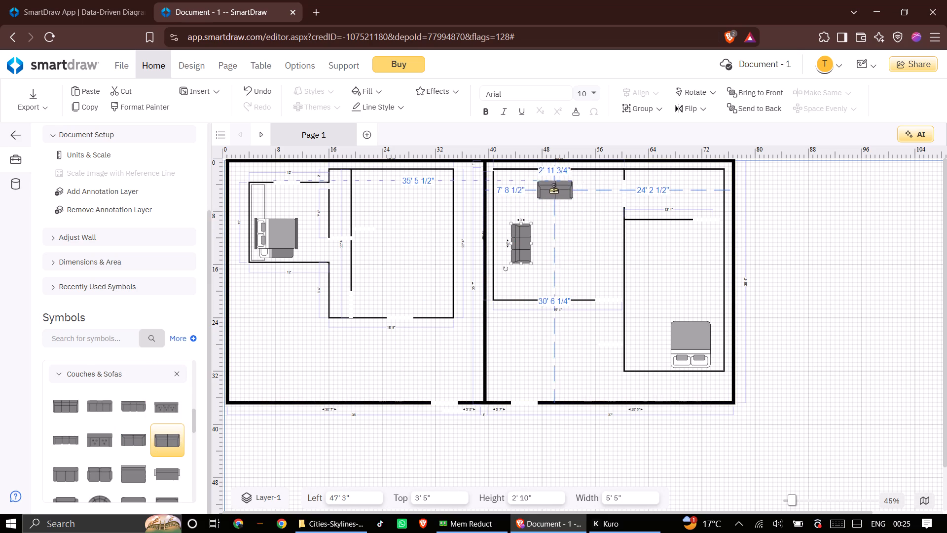
{"action": "left_click_drag", "start_coordinate": [553, 190], "coordinate": [550, 193]}
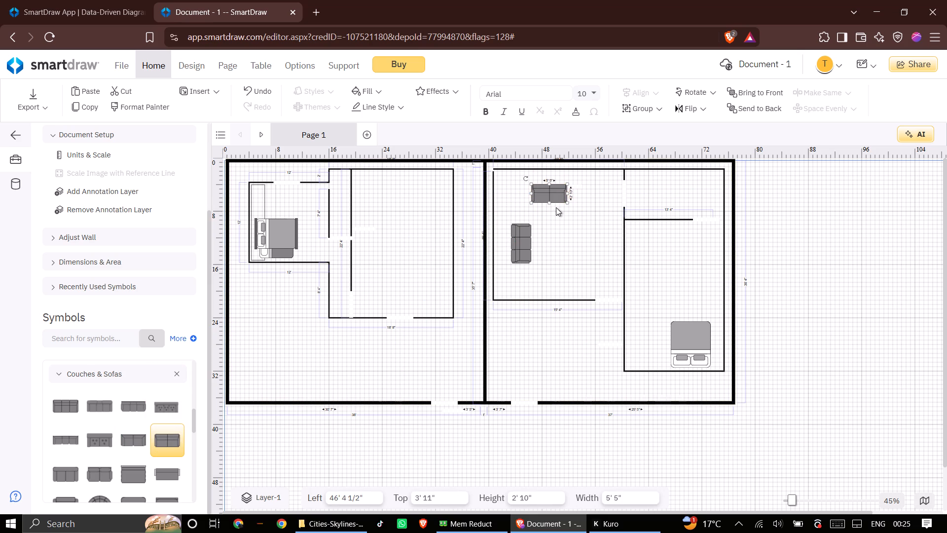
{"action": "left_click_drag", "start_coordinate": [552, 193], "coordinate": [557, 199]}
{"action": "left_click", "coordinate": [554, 247]}
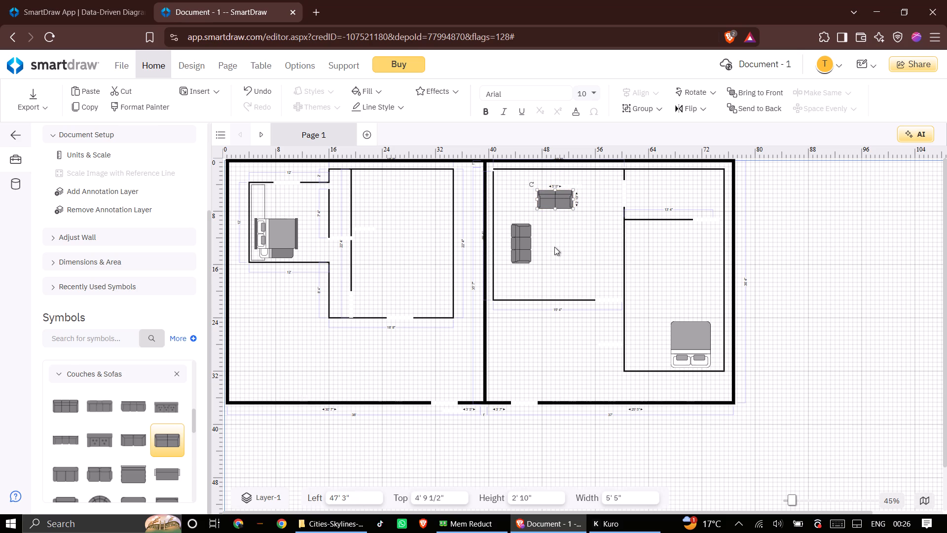
Add a 5' 8" by 3' 4" couch near the room's lower wall and rotate it 180° so its back faces that wall.
{"action": "left_click", "coordinate": [69, 480]}
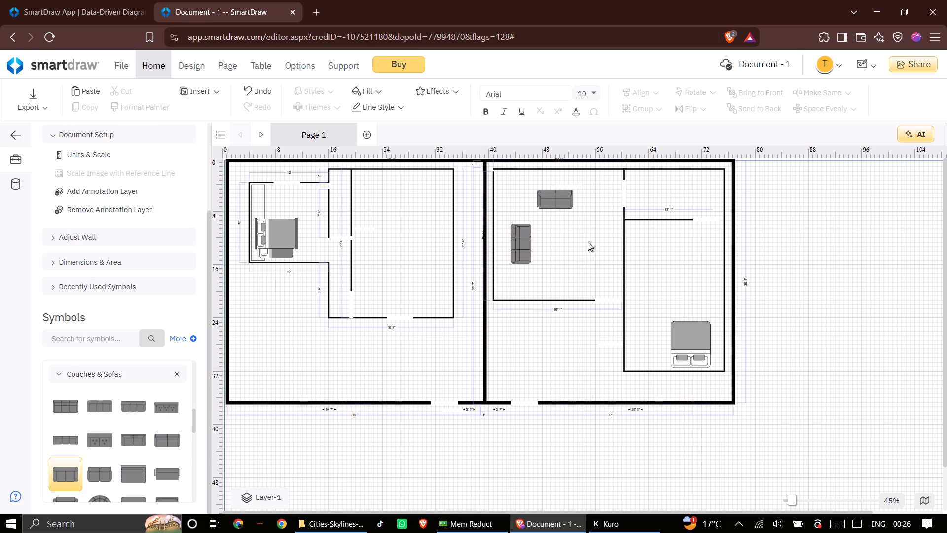
{"action": "left_click_drag", "start_coordinate": [60, 471], "coordinate": [319, 389]}
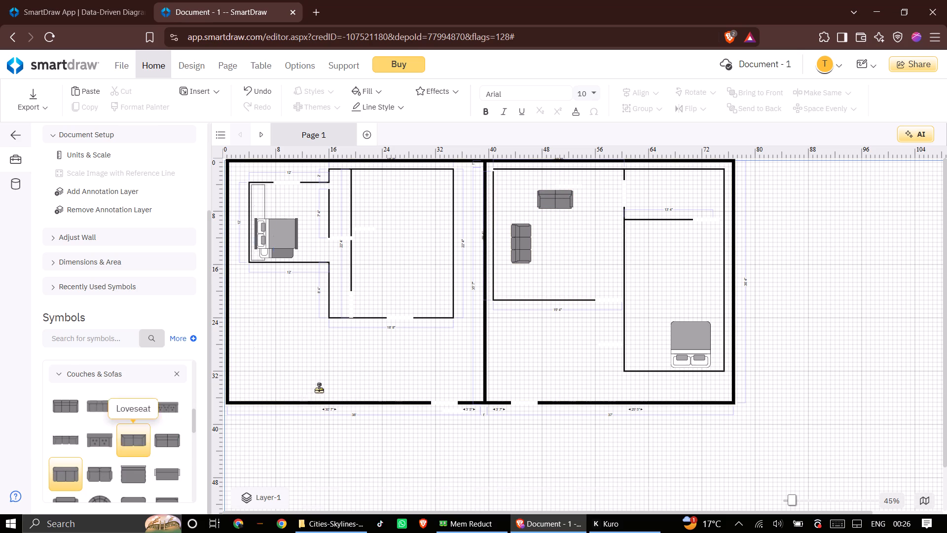
{"action": "left_click_drag", "start_coordinate": [319, 389], "coordinate": [546, 284]}
{"action": "left_click_drag", "start_coordinate": [523, 270], "coordinate": [523, 302]}
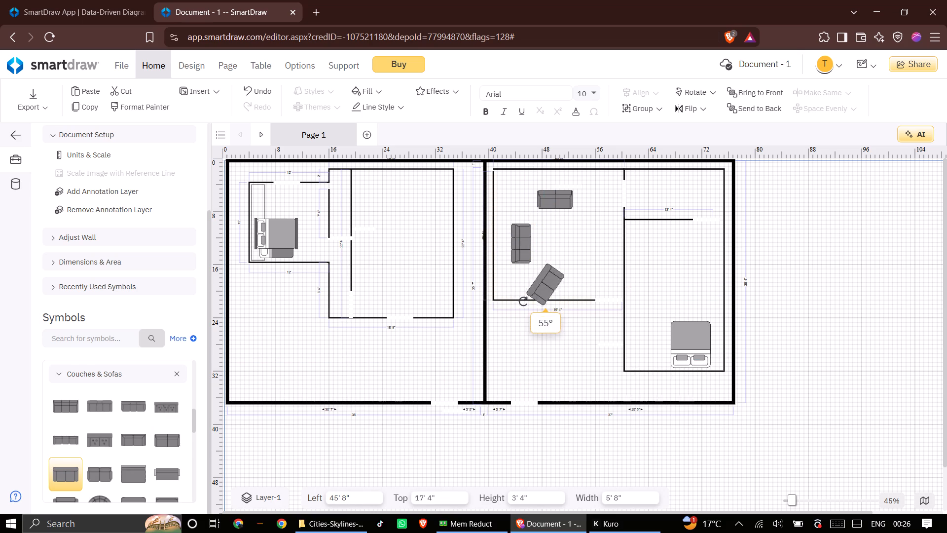
{"action": "left_click_drag", "start_coordinate": [523, 302], "coordinate": [579, 304]}
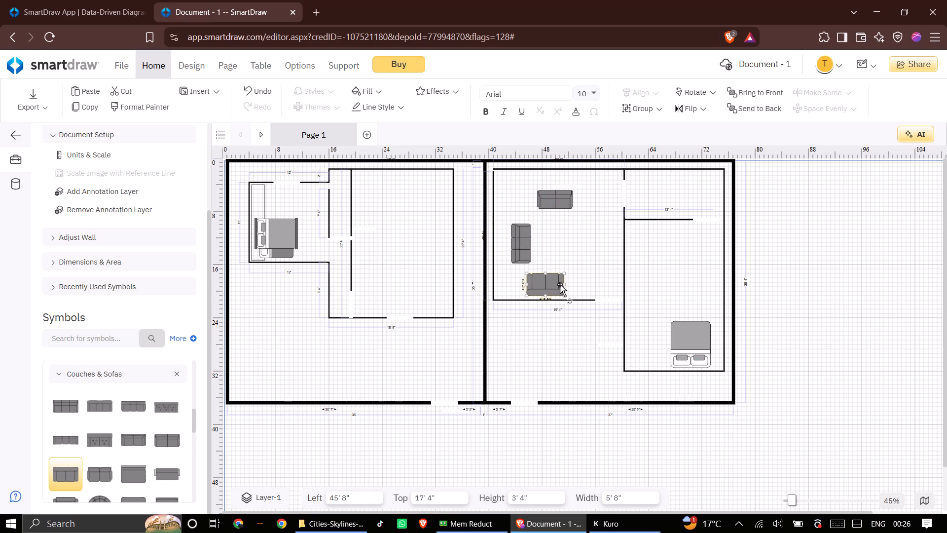
{"action": "left_click_drag", "start_coordinate": [546, 282], "coordinate": [552, 283]}
Shift all three seats toward the room's left wall, with the lower couch at about 46' left and the upper loveseat at 45' 3".
{"action": "left_click", "coordinate": [521, 246]}
{"action": "left_click_drag", "start_coordinate": [521, 246], "coordinate": [519, 246]}
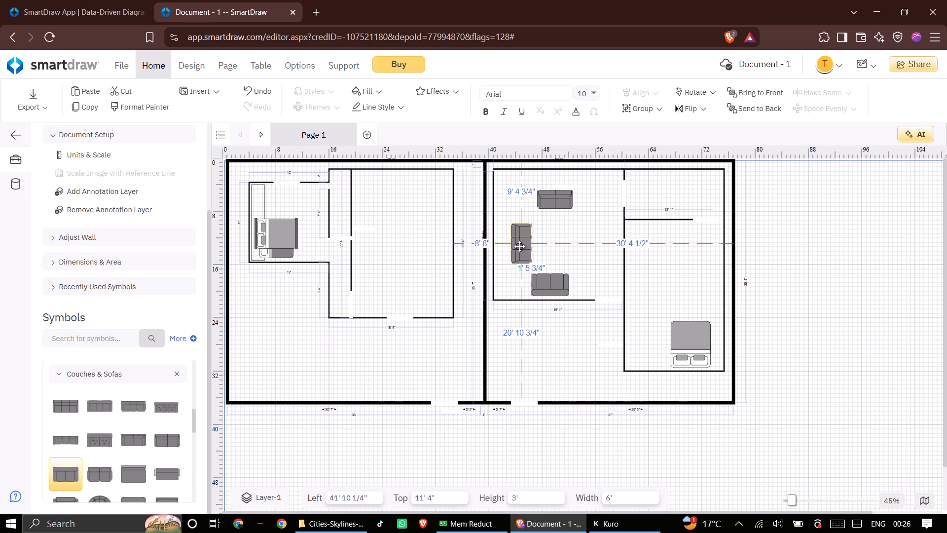
{"action": "left_click_drag", "start_coordinate": [519, 246], "coordinate": [508, 246]}
{"action": "left_click", "coordinate": [556, 282]}
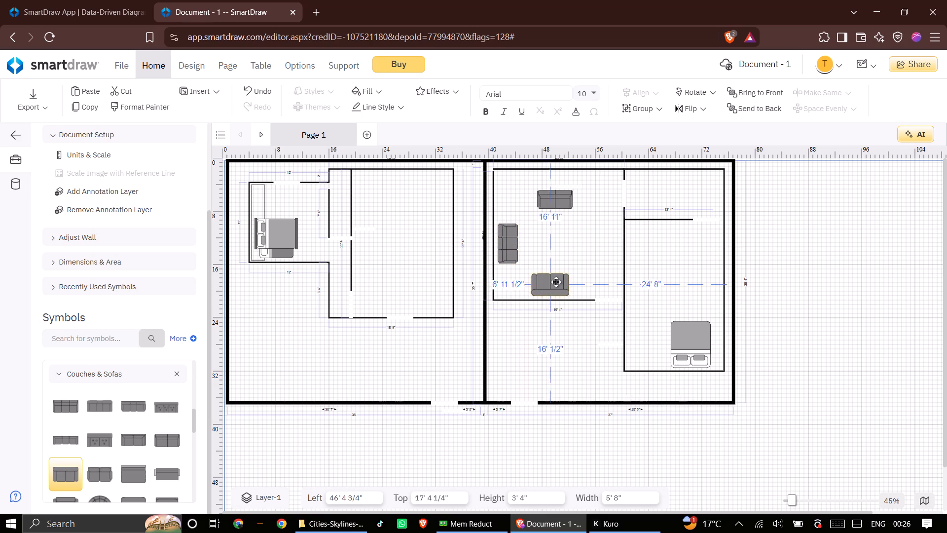
{"action": "left_click", "coordinate": [550, 282]}
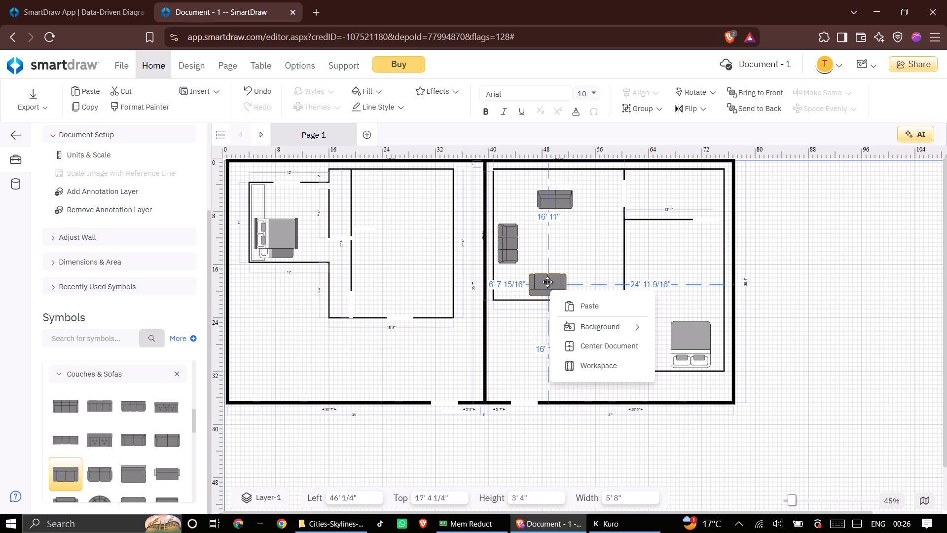
{"action": "left_click", "coordinate": [552, 196]}
{"action": "left_click_drag", "start_coordinate": [554, 204], "coordinate": [544, 204]}
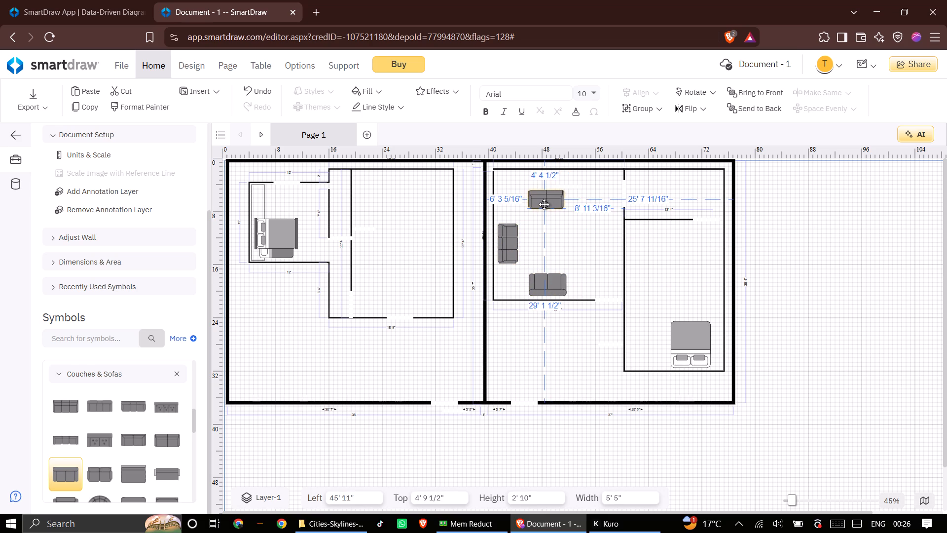
{"action": "left_click_drag", "start_coordinate": [544, 204], "coordinate": [540, 204]}
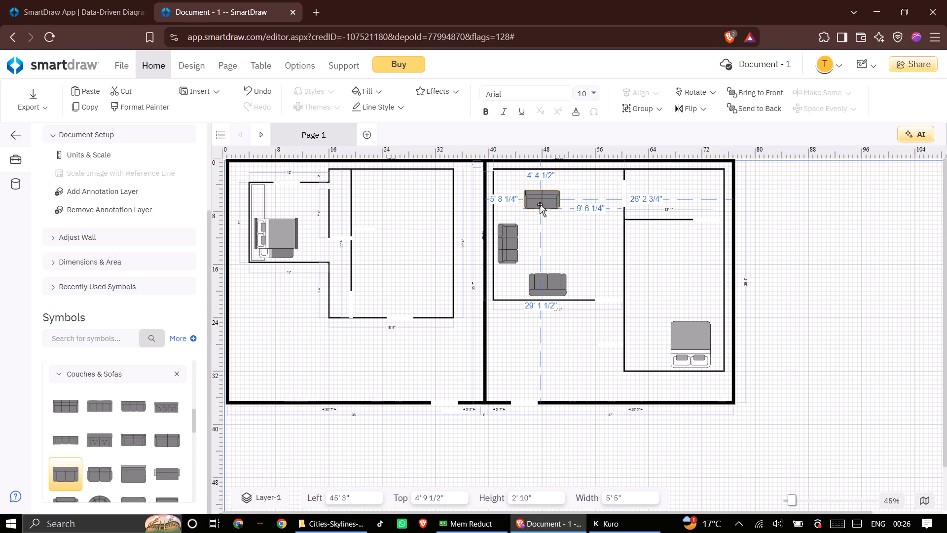
Add a 4' 1" by 4' 1" quarter-round corner sofa piece in the left unit's large room, at about 26' 8" left and 3' 4" top.
{"action": "left_click_drag", "start_coordinate": [194, 413], "coordinate": [194, 422]}
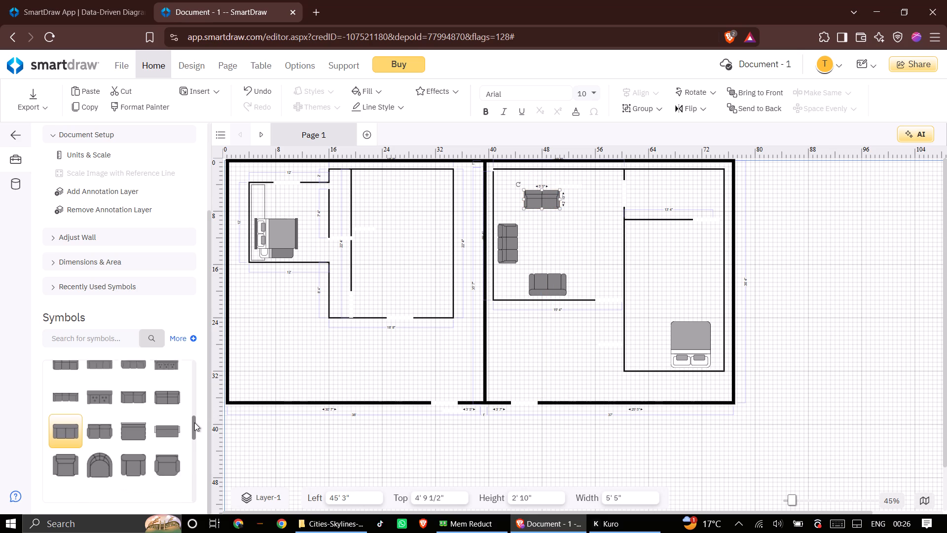
{"action": "left_click_drag", "start_coordinate": [194, 422], "coordinate": [194, 413]}
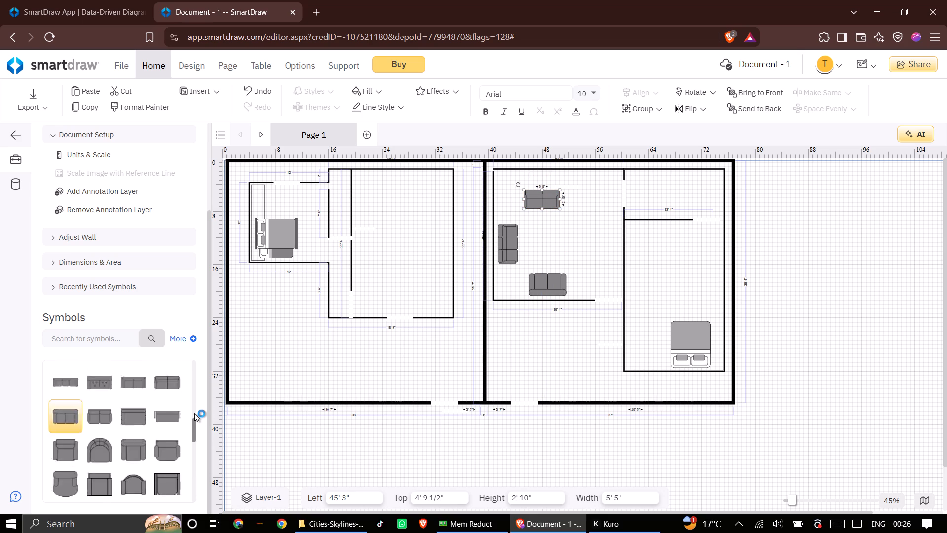
{"action": "left_click_drag", "start_coordinate": [194, 413], "coordinate": [194, 450]}
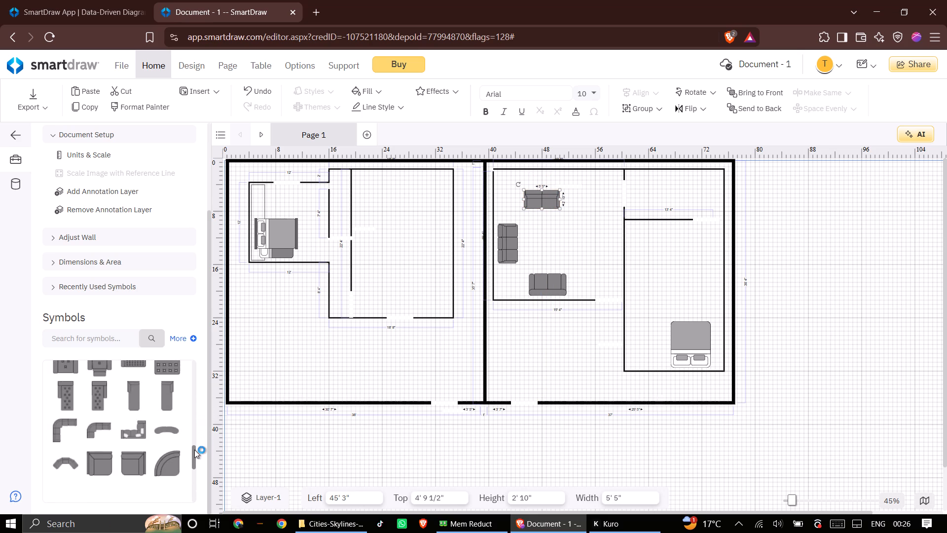
{"action": "left_click_drag", "start_coordinate": [194, 450], "coordinate": [194, 453]}
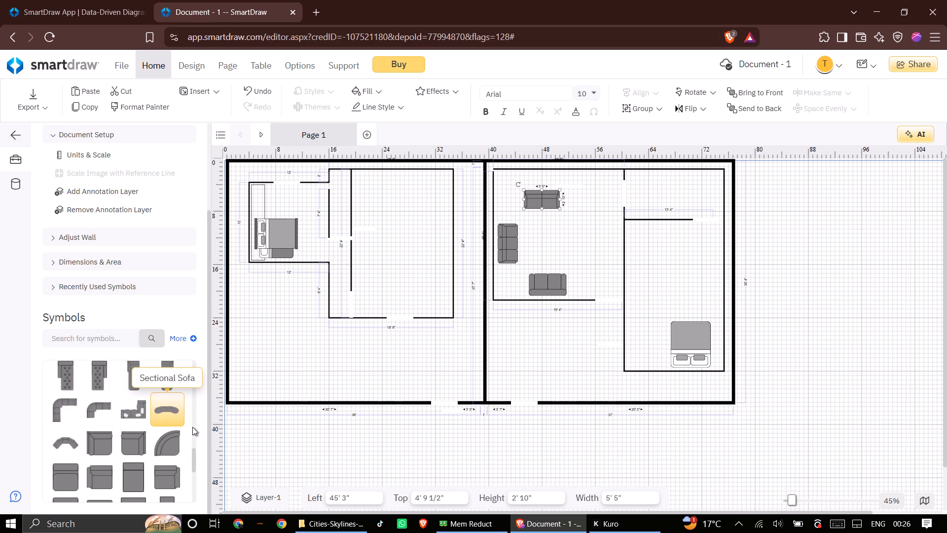
{"action": "left_click", "coordinate": [176, 451]}
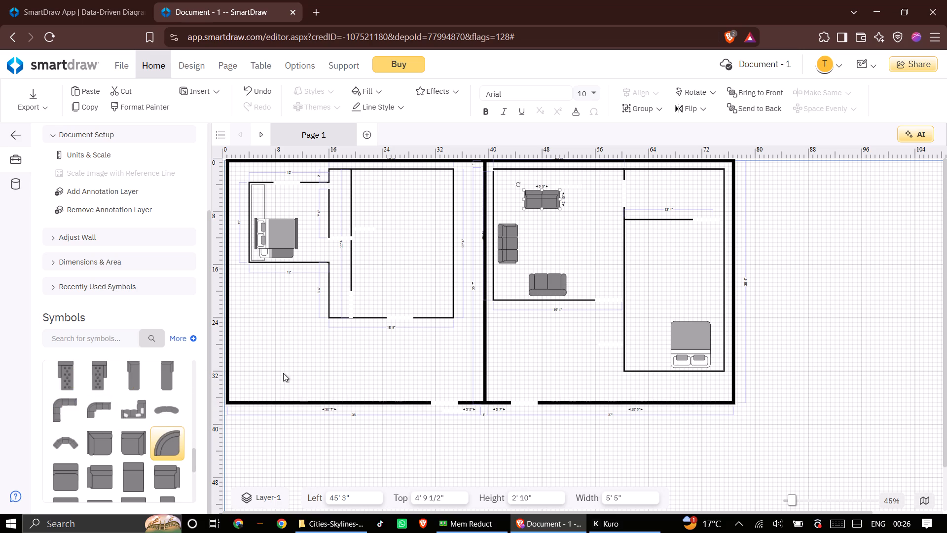
{"action": "left_click_drag", "start_coordinate": [169, 441], "coordinate": [600, 195]}
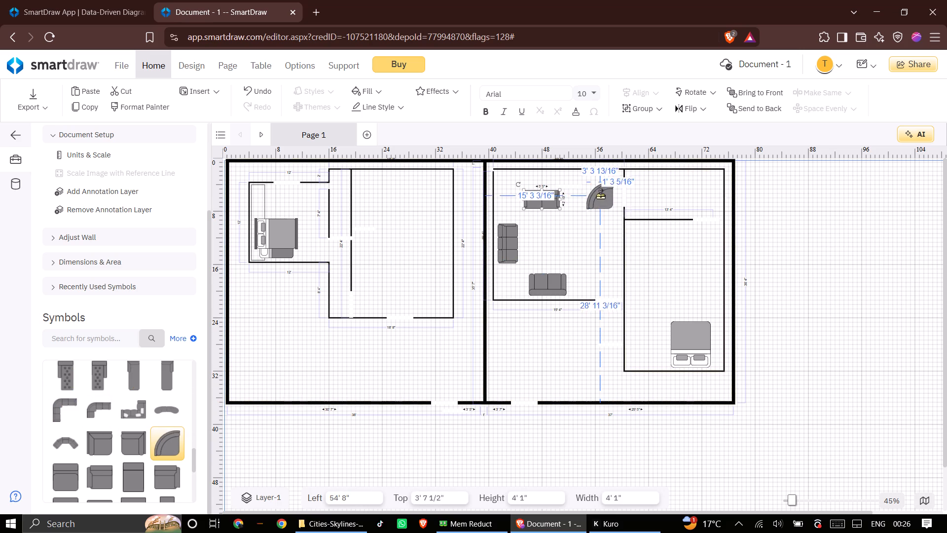
{"action": "left_click_drag", "start_coordinate": [600, 195], "coordinate": [517, 286]}
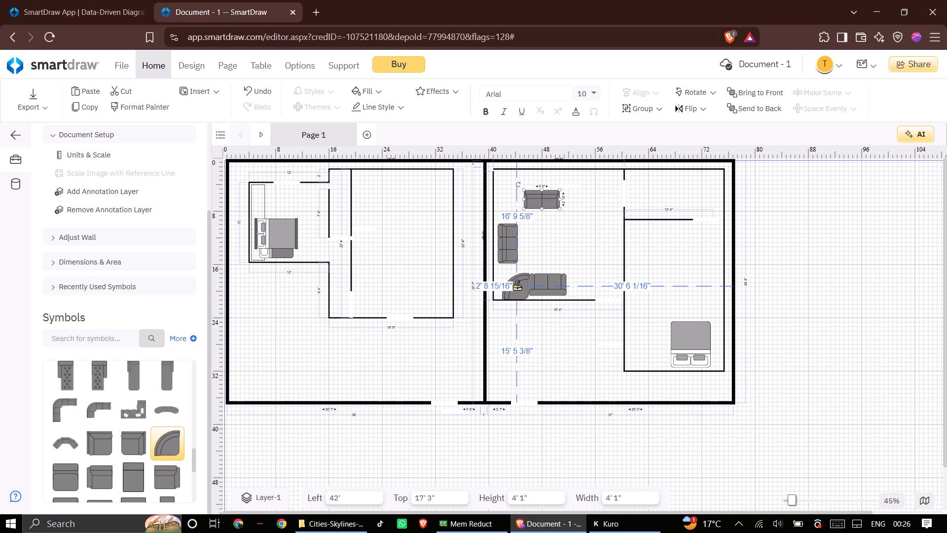
{"action": "left_click_drag", "start_coordinate": [517, 286], "coordinate": [426, 256]}
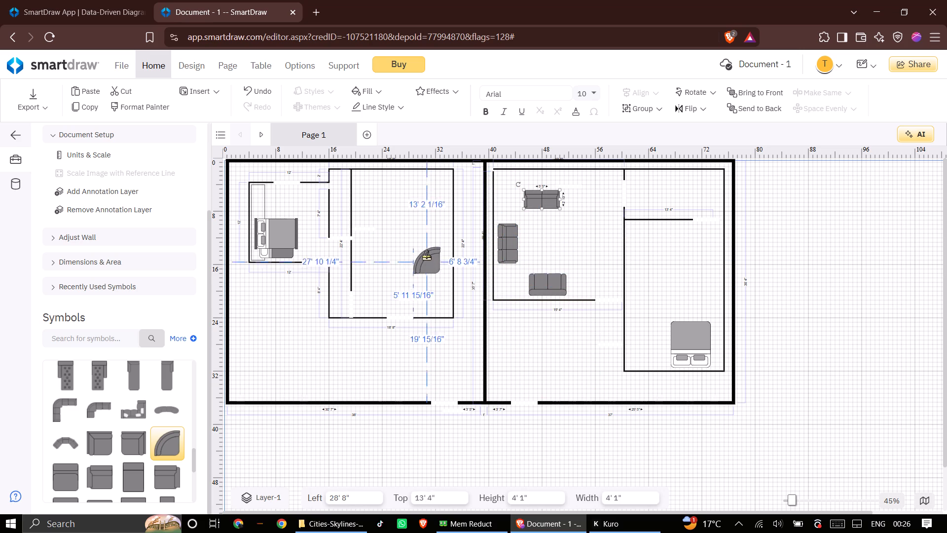
{"action": "left_click_drag", "start_coordinate": [426, 256], "coordinate": [415, 194]}
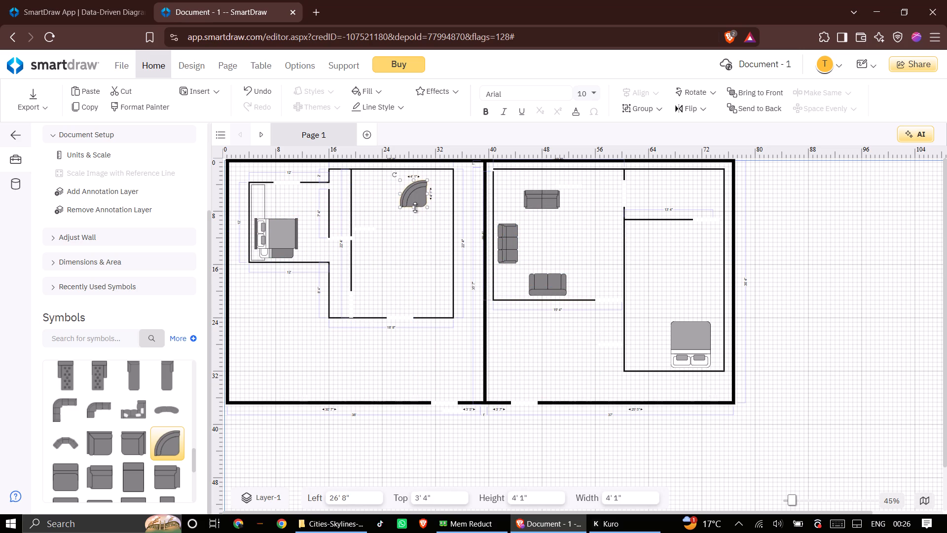
Rotate the corner sofa piece to 270° and move it toward the room's upper-right corner, at about 29' 4 1/4" left and 2' 8 1/4" top.
{"action": "left_click_drag", "start_coordinate": [396, 174], "coordinate": [426, 174]}
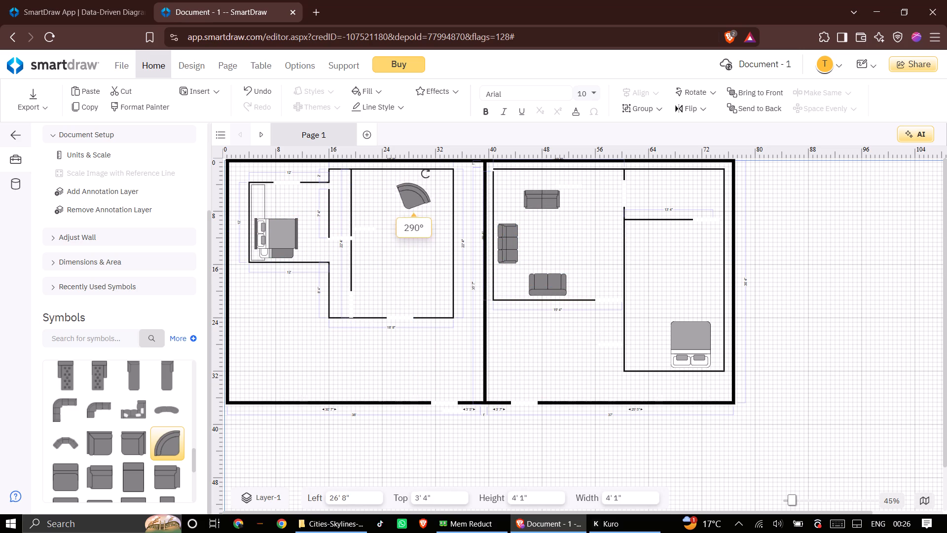
{"action": "left_click_drag", "start_coordinate": [426, 174], "coordinate": [433, 174]}
{"action": "left_click_drag", "start_coordinate": [411, 200], "coordinate": [432, 199]}
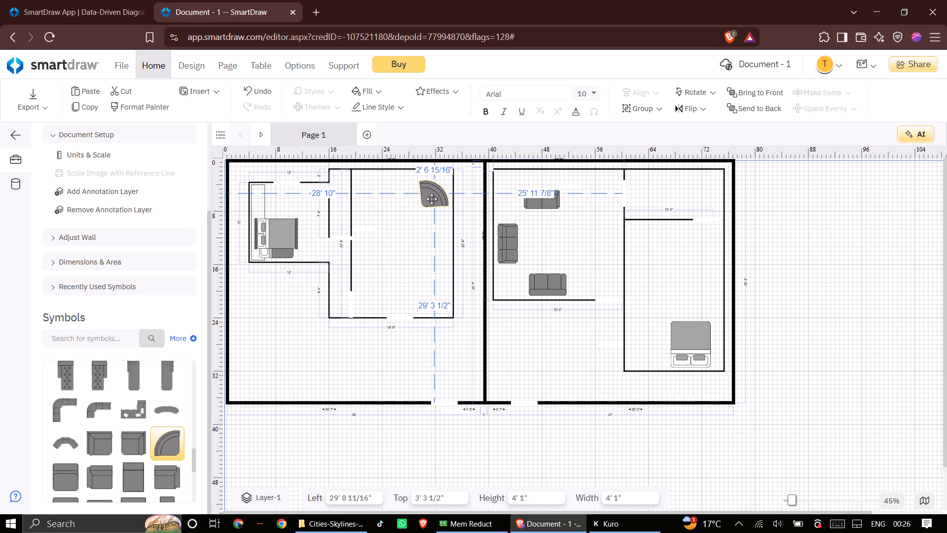
{"action": "left_click_drag", "start_coordinate": [432, 199], "coordinate": [433, 193]}
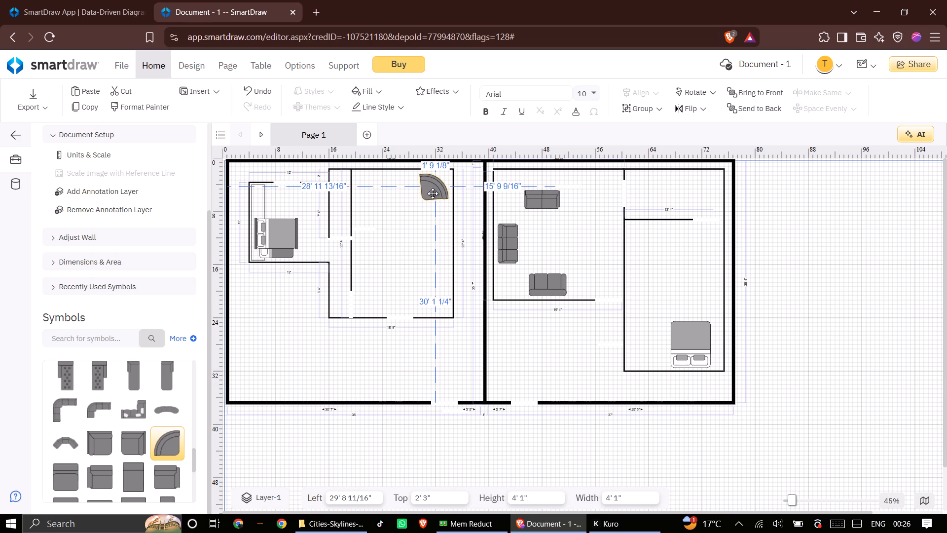
{"action": "left_click_drag", "start_coordinate": [433, 193], "coordinate": [433, 194]}
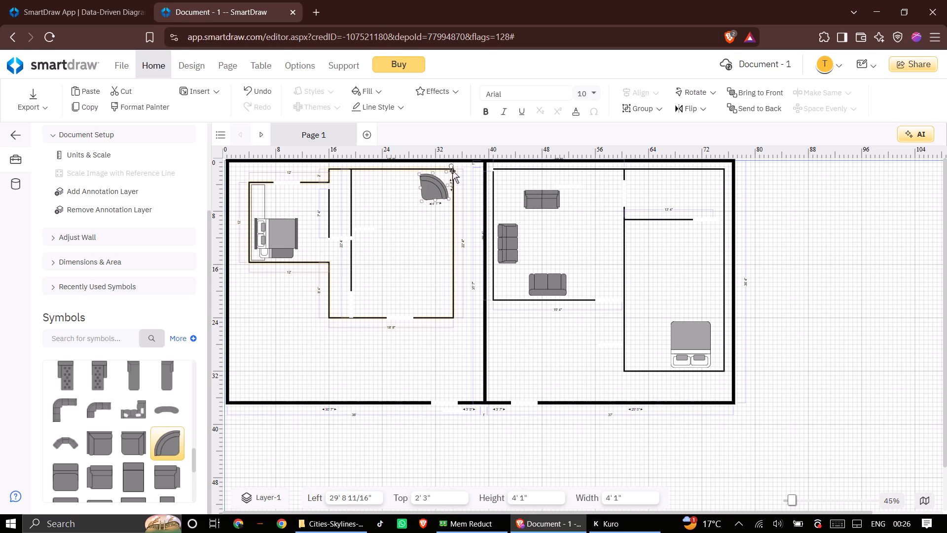
{"action": "left_click", "coordinate": [451, 165]}
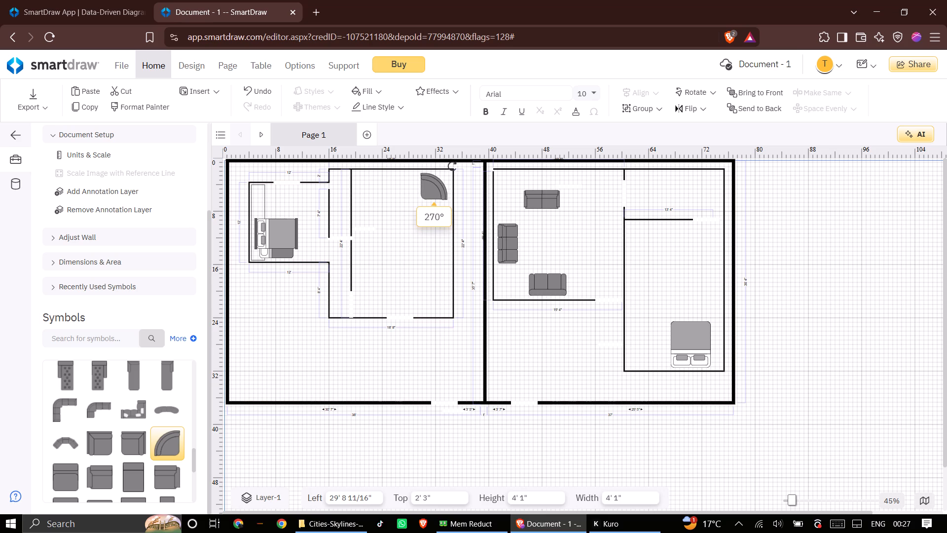
{"action": "left_click_drag", "start_coordinate": [387, 266], "coordinate": [388, 262]}
{"action": "left_click", "coordinate": [434, 187]}
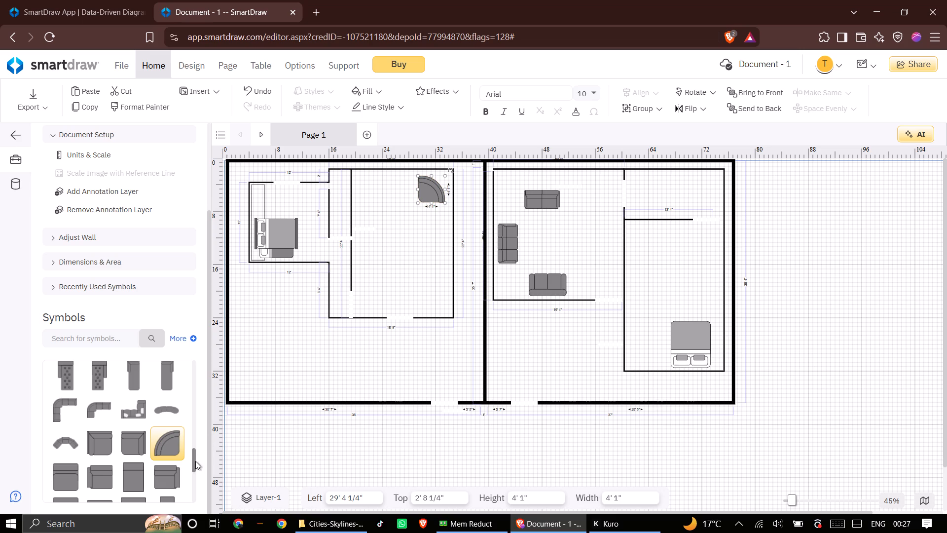
Add a 3' by 3' 6" rectangular table from the Tables symbols between the three seats, at about 47' 4 1/4" left and 10' 3 1/2" top.
{"action": "left_click_drag", "start_coordinate": [195, 461], "coordinate": [195, 496]}
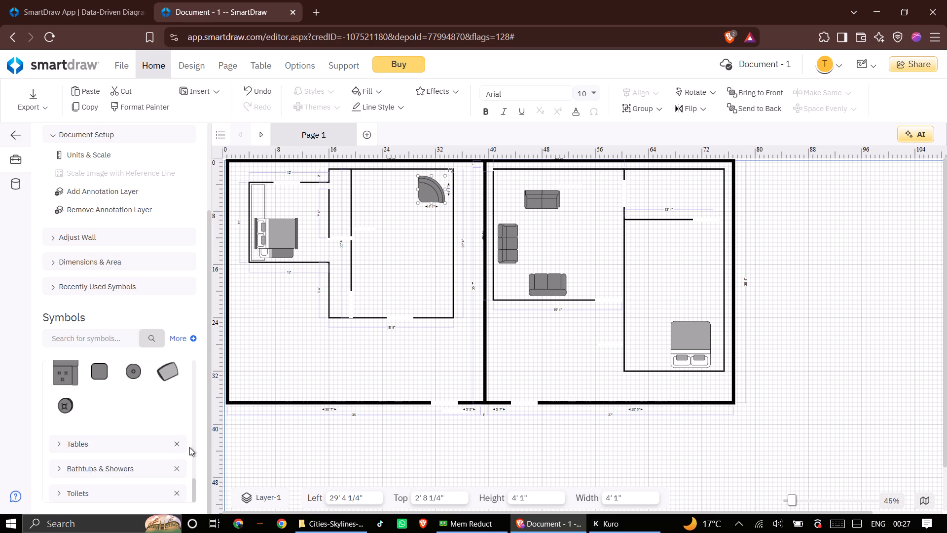
{"action": "left_click", "coordinate": [150, 447]}
{"action": "left_click", "coordinate": [83, 448]}
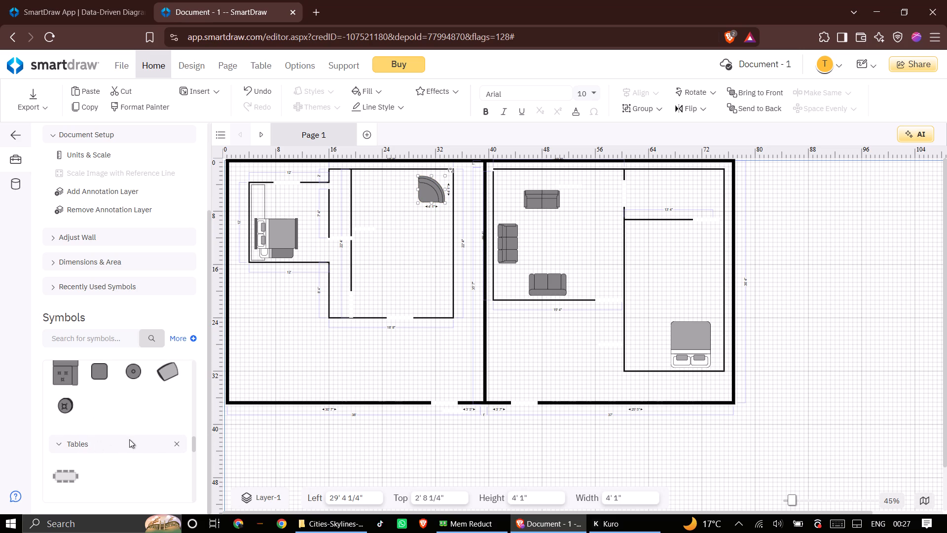
{"action": "left_click", "coordinate": [191, 439]}
{"action": "left_click_drag", "start_coordinate": [193, 439], "coordinate": [193, 452]}
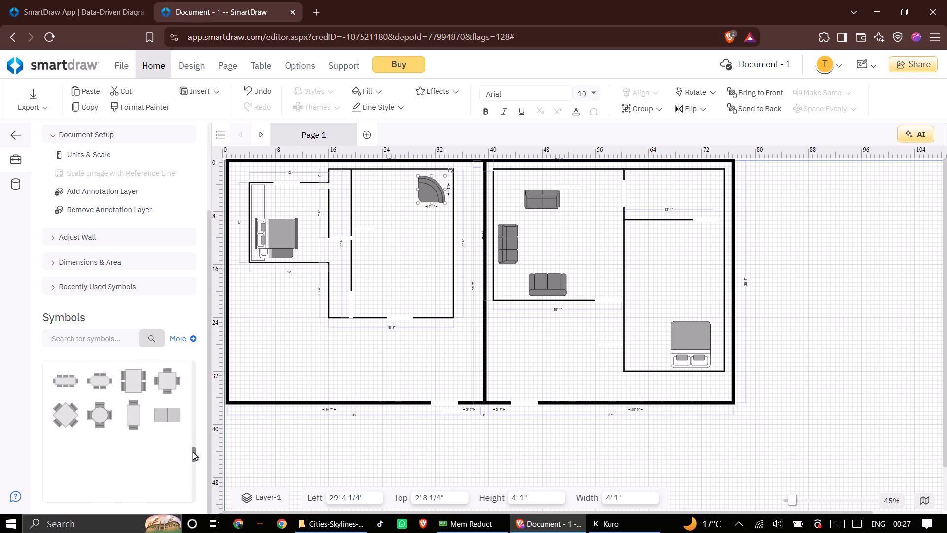
{"action": "left_click_drag", "start_coordinate": [193, 452], "coordinate": [193, 448]}
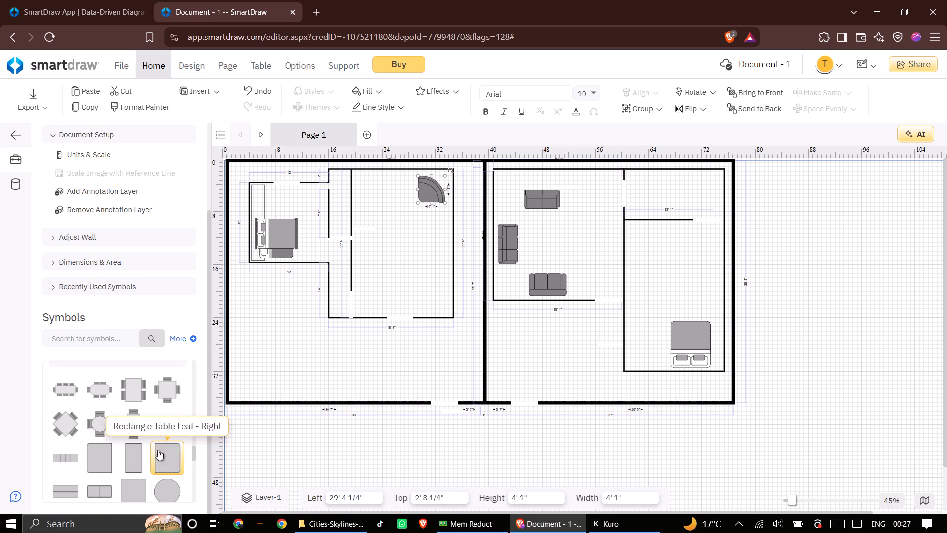
{"action": "left_click", "coordinate": [96, 451]}
{"action": "left_click_drag", "start_coordinate": [95, 452], "coordinate": [516, 230]}
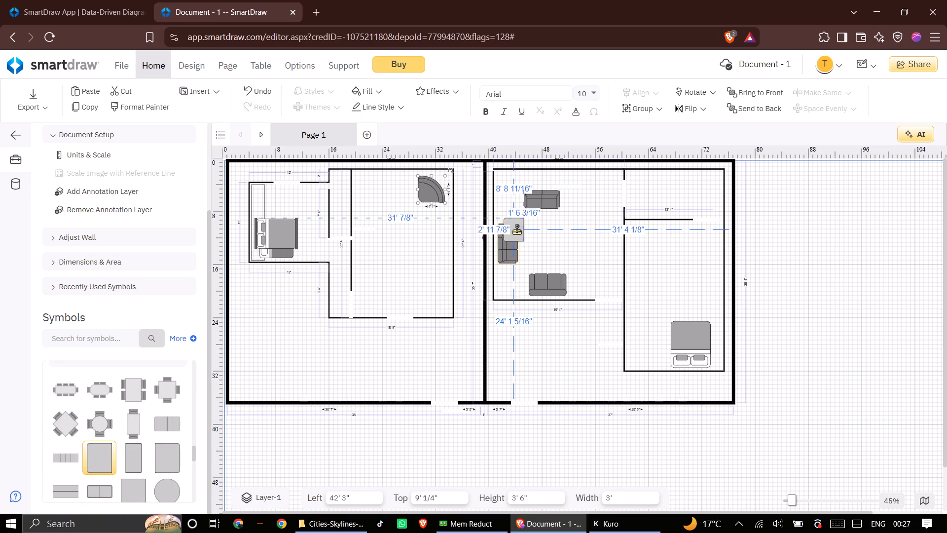
{"action": "left_click_drag", "start_coordinate": [516, 230], "coordinate": [548, 243]}
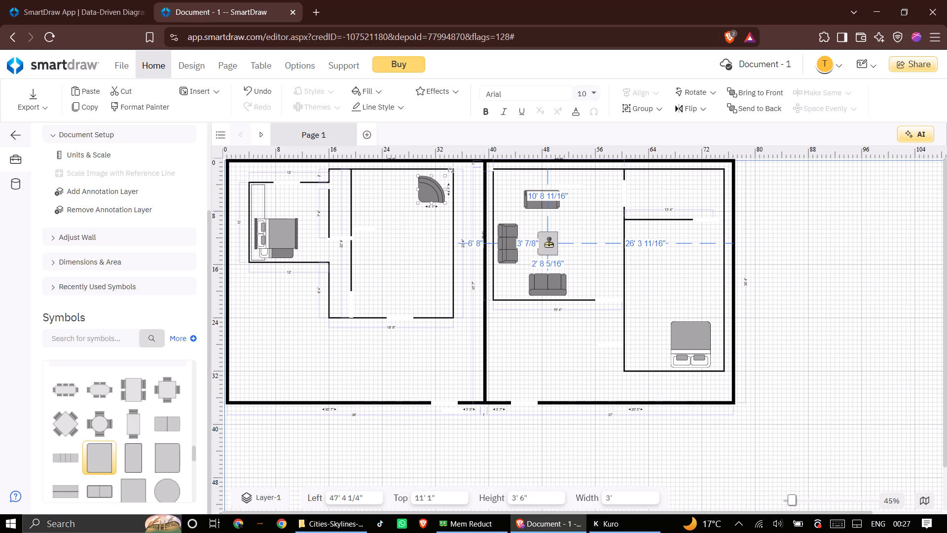
{"action": "left_click_drag", "start_coordinate": [548, 243], "coordinate": [548, 237]}
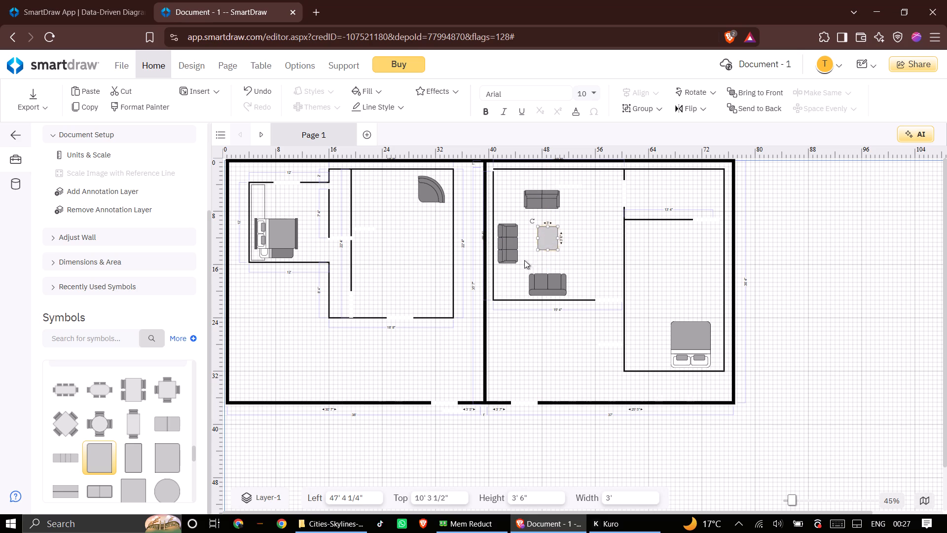
Add another 3' by 3' 6" table in the right bedroom's lower-left corner, at about 61' left and 27' 2" top.
{"action": "left_click_drag", "start_coordinate": [103, 461], "coordinate": [349, 275]}
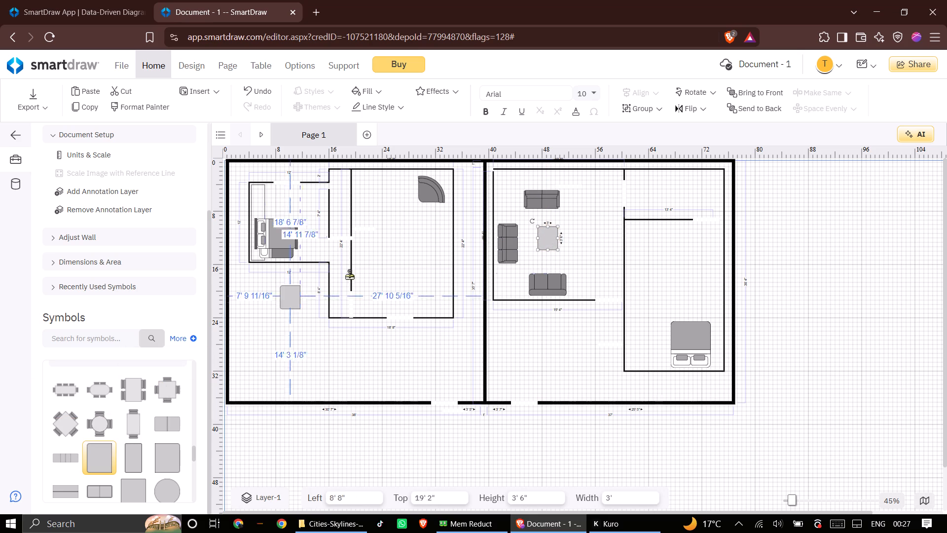
{"action": "left_click_drag", "start_coordinate": [349, 275], "coordinate": [646, 327]}
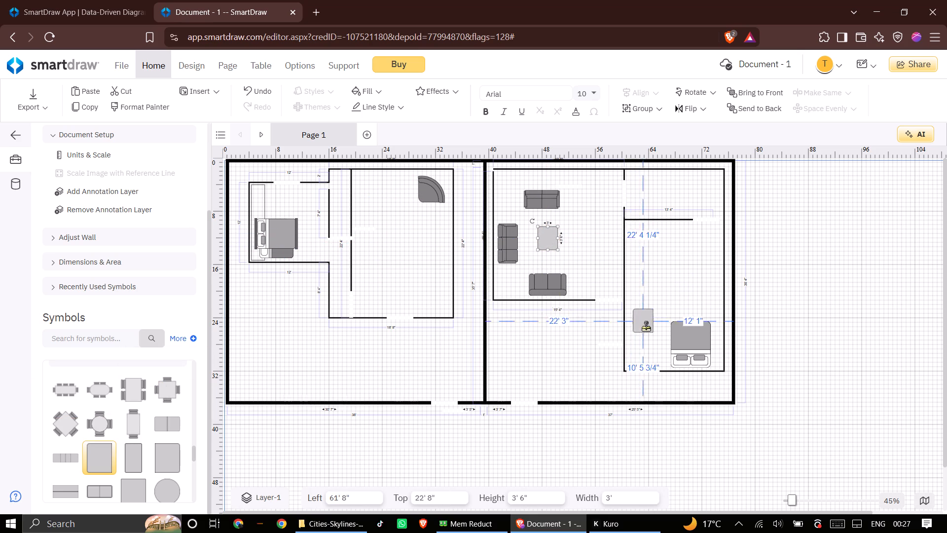
{"action": "left_click_drag", "start_coordinate": [646, 327], "coordinate": [640, 350]}
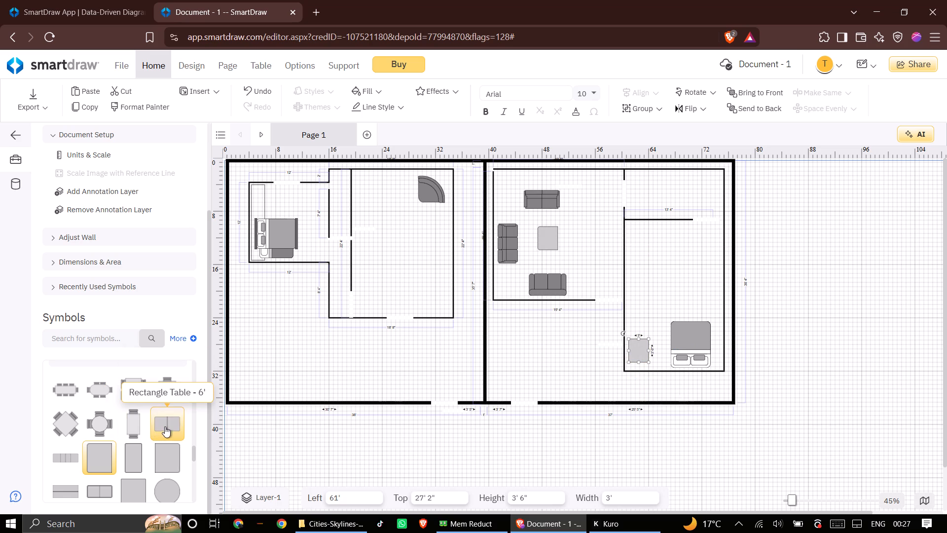
Add a 5' 5" by 2' 10" loveseat just above the right bedroom's bed, at about 67' 3 1/2" left and 18' 8" top.
{"action": "scroll", "coordinate": [165, 427], "scroll_direction": "up", "scroll_amount": 3}
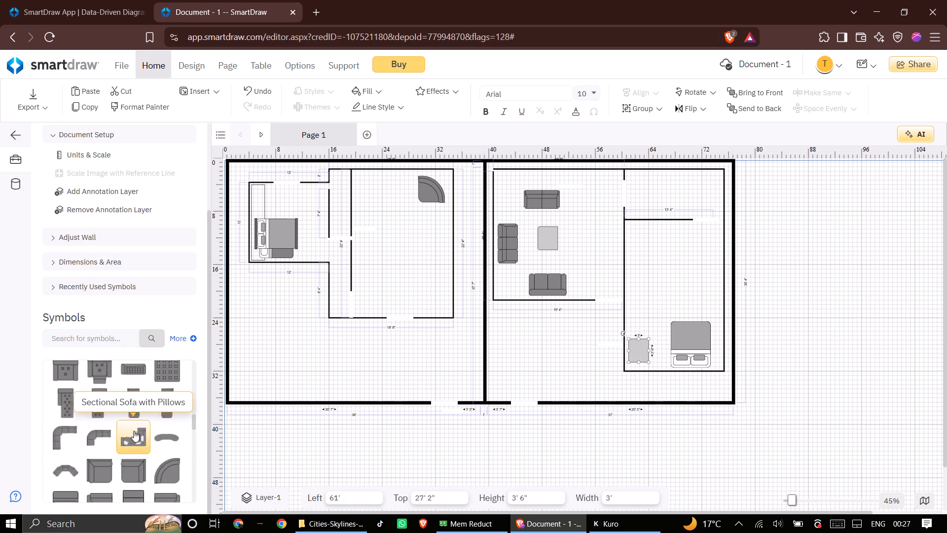
{"action": "left_click", "coordinate": [166, 374]}
{"action": "left_click_drag", "start_coordinate": [166, 374], "coordinate": [696, 287]}
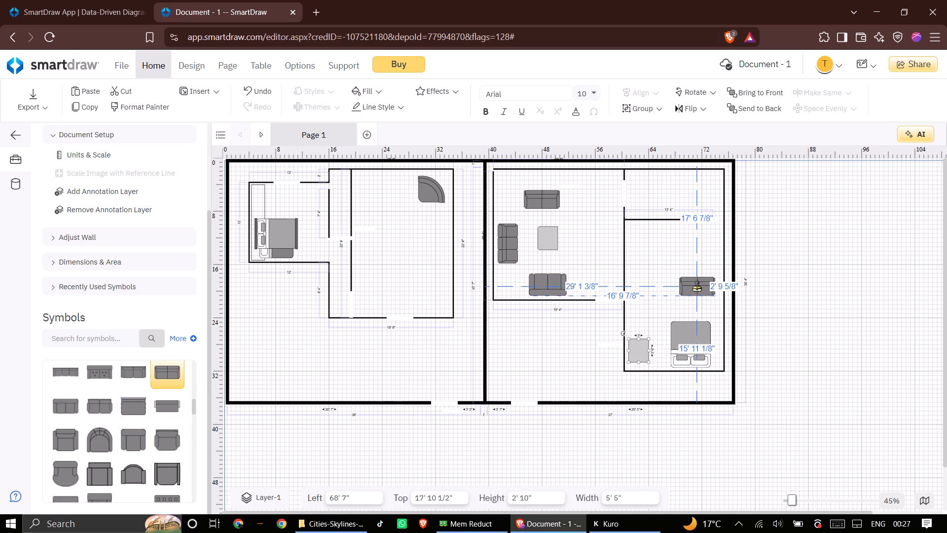
{"action": "left_click_drag", "start_coordinate": [696, 287], "coordinate": [688, 292]}
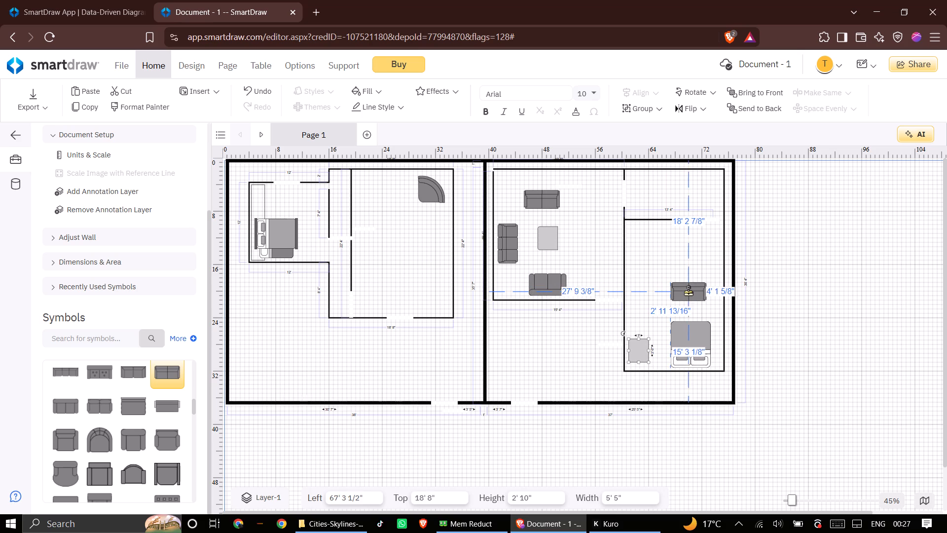
{"action": "left_click_drag", "start_coordinate": [688, 292], "coordinate": [690, 292]}
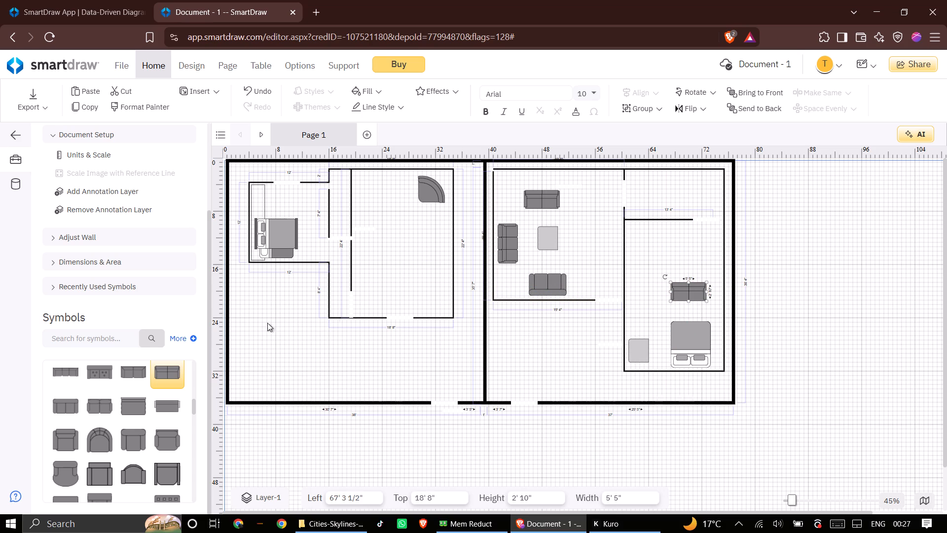
Add a 4' wall opening, turned vertical, in the wall between the sofa room and right bedroom, at about 58' 4" left and 11' 9" top.
{"action": "scroll", "coordinate": [157, 304], "scroll_direction": "up", "scroll_amount": 2}
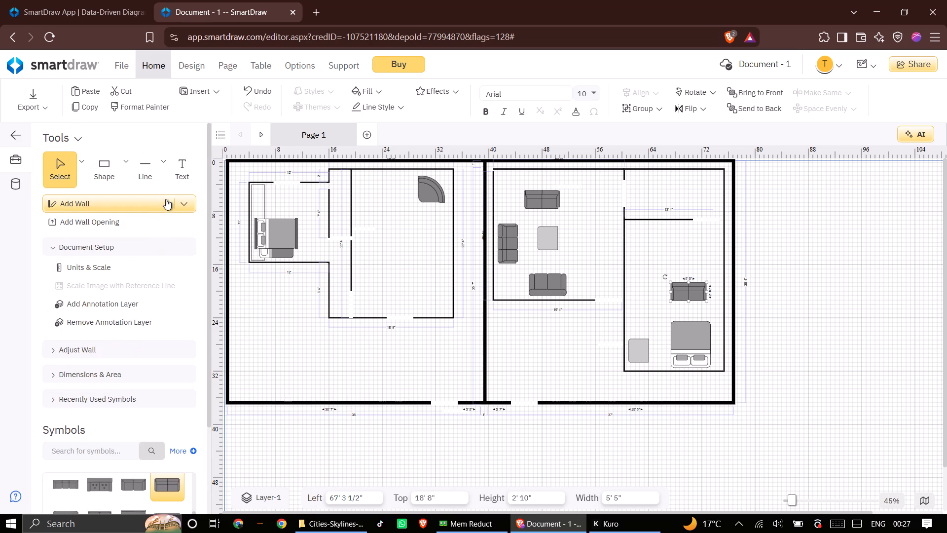
{"action": "left_click", "coordinate": [165, 226]}
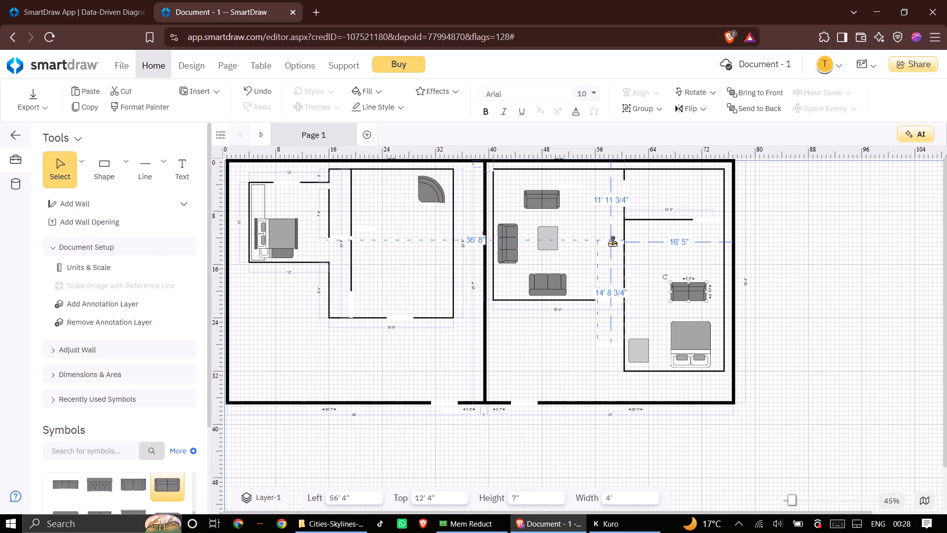
{"action": "left_click", "coordinate": [622, 238]}
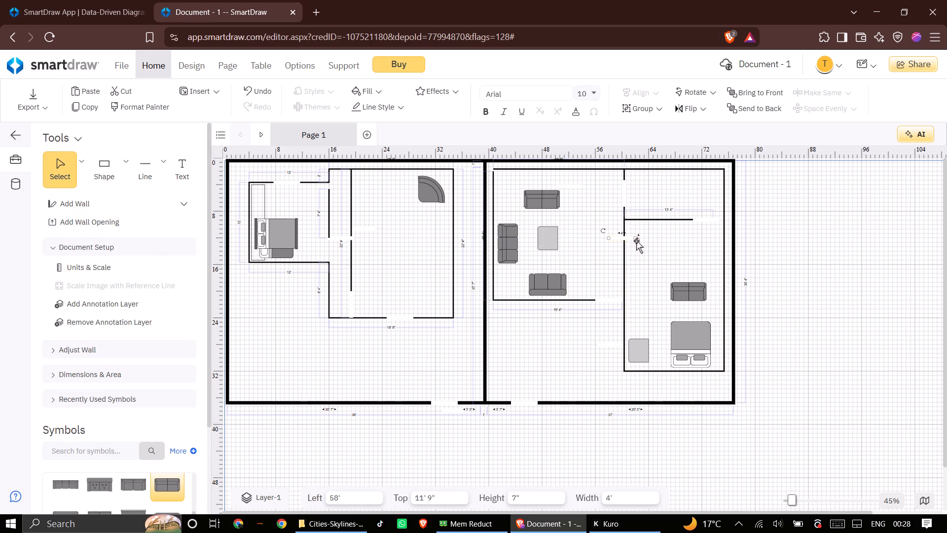
{"action": "left_click_drag", "start_coordinate": [603, 230], "coordinate": [628, 224]}
{"action": "left_click", "coordinate": [623, 237]}
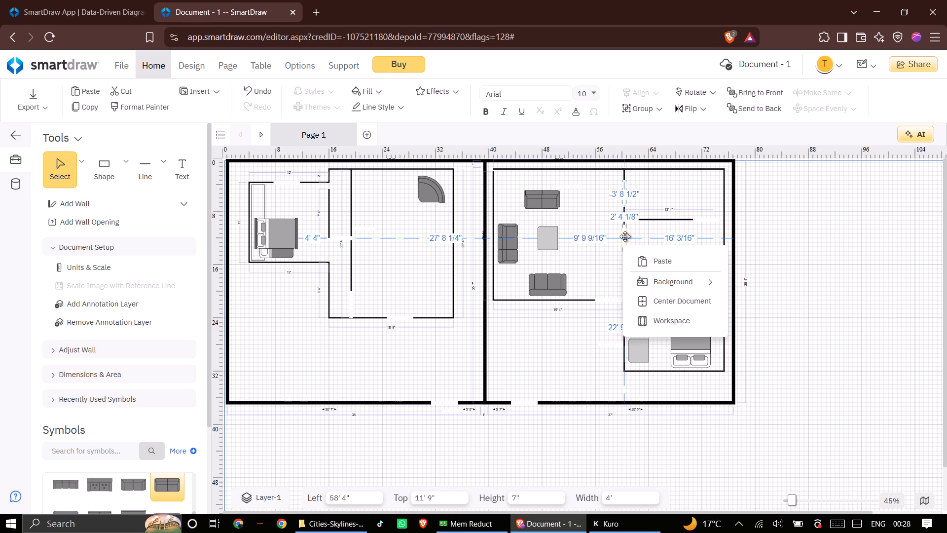
{"action": "left_click", "coordinate": [592, 355]}
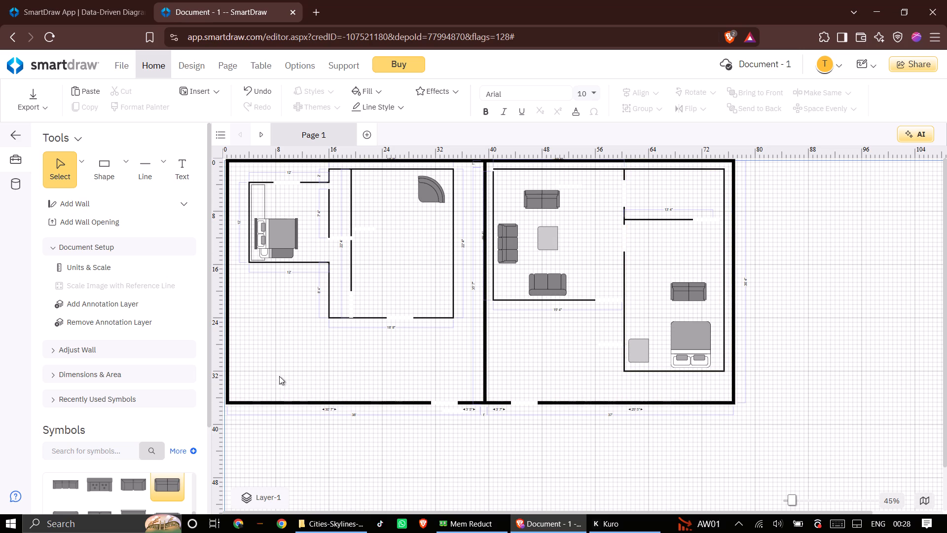
Add a Chair with Arms (22" x 20") to the right bedroom at about 62' left and 15' 4 1/2" top, rotated to 90°.
{"action": "scroll", "coordinate": [144, 405], "scroll_direction": "down", "scroll_amount": 1}
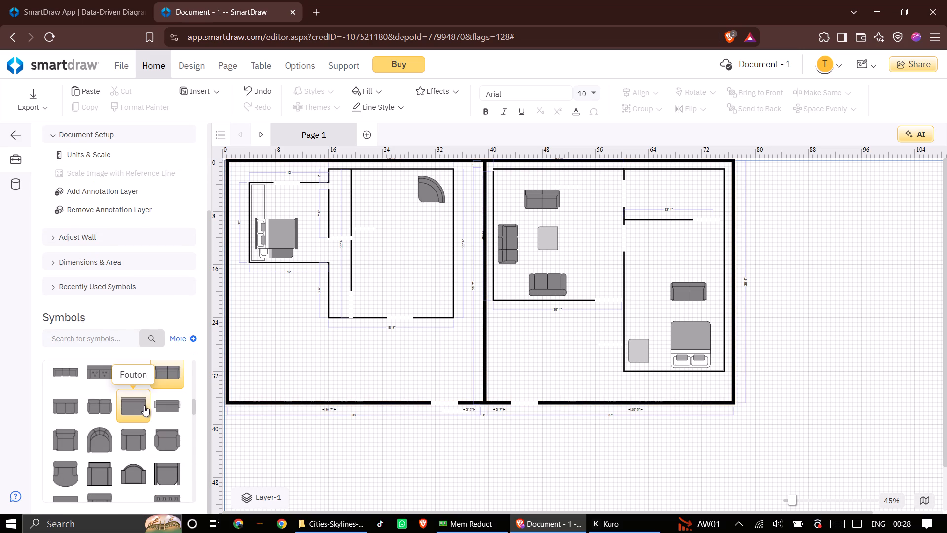
{"action": "scroll", "coordinate": [145, 404], "scroll_direction": "down", "scroll_amount": 3}
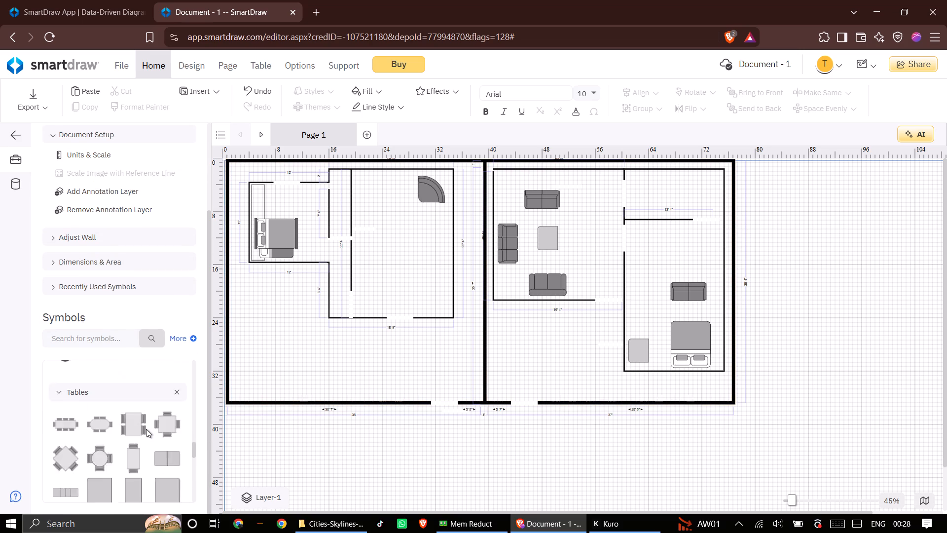
{"action": "scroll", "coordinate": [146, 429], "scroll_direction": "up", "scroll_amount": 3}
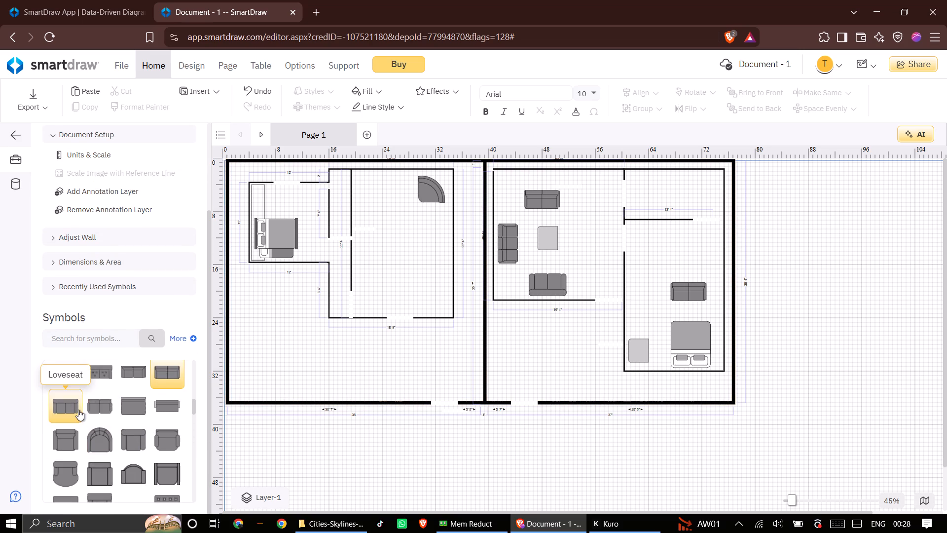
{"action": "scroll", "coordinate": [133, 403], "scroll_direction": "up", "scroll_amount": 1}
{"action": "scroll", "coordinate": [134, 431], "scroll_direction": "down", "scroll_amount": 1}
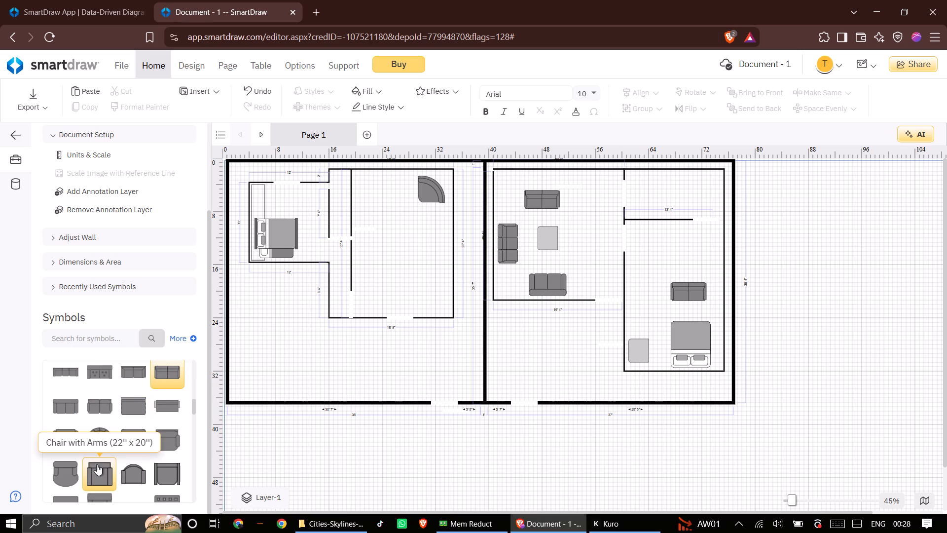
{"action": "left_click_drag", "start_coordinate": [98, 469], "coordinate": [653, 274]}
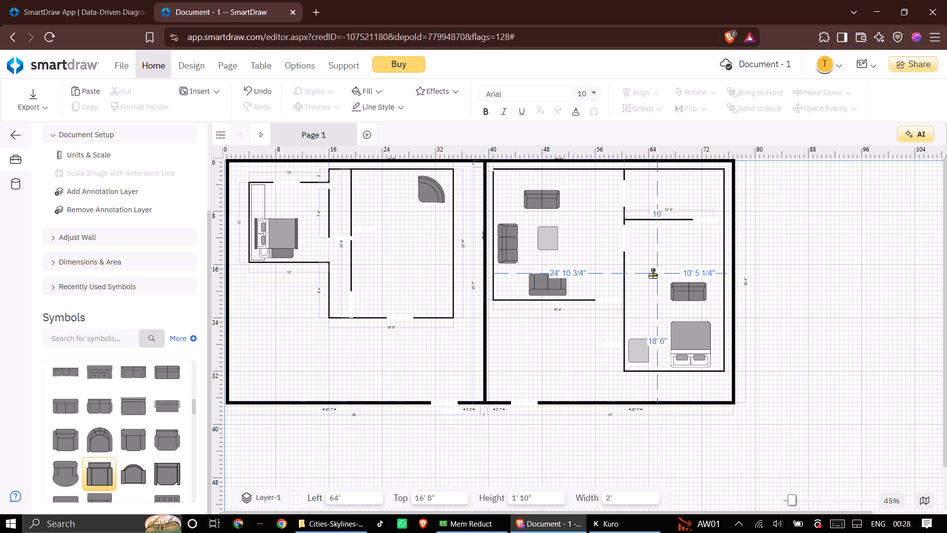
{"action": "left_click_drag", "start_coordinate": [653, 274], "coordinate": [640, 266]}
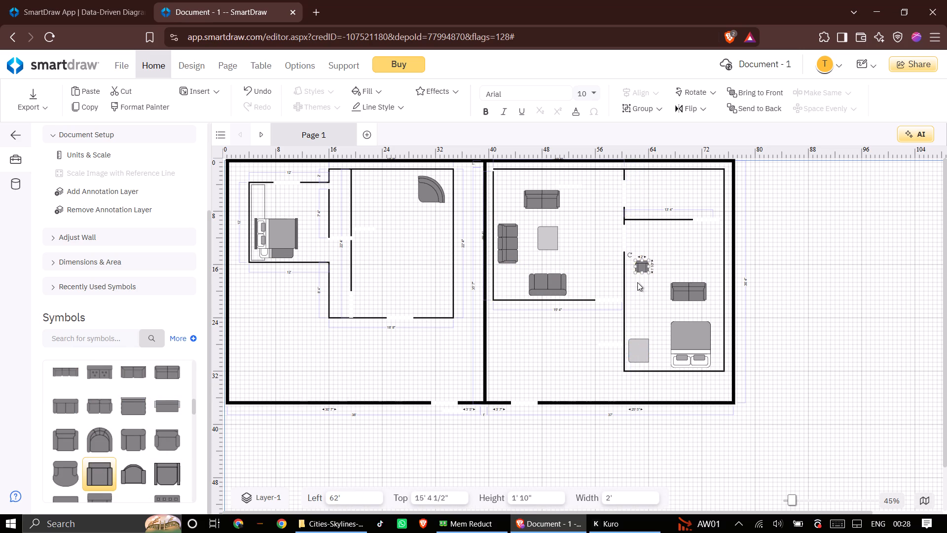
{"action": "left_click_drag", "start_coordinate": [632, 253], "coordinate": [632, 277]}
{"action": "left_click_drag", "start_coordinate": [632, 277], "coordinate": [632, 275]}
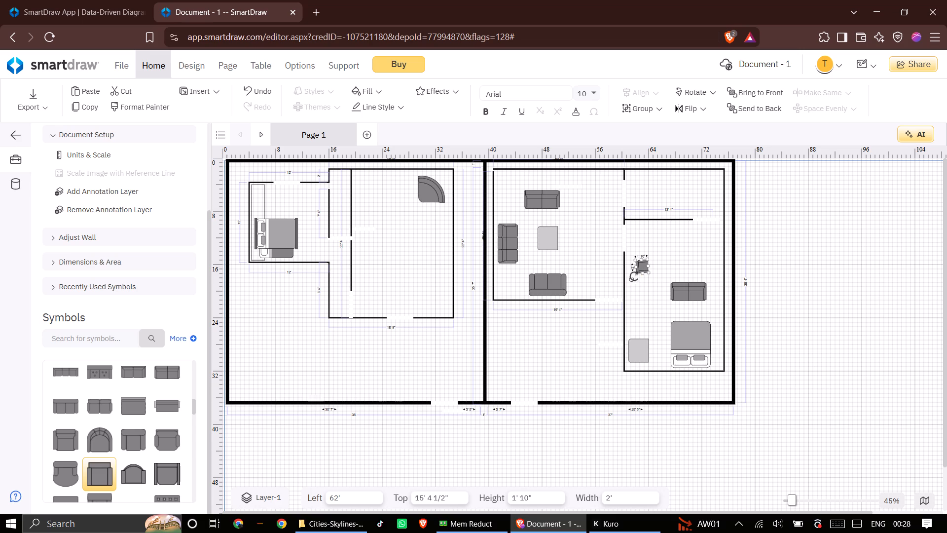
{"action": "left_click", "coordinate": [631, 279]}
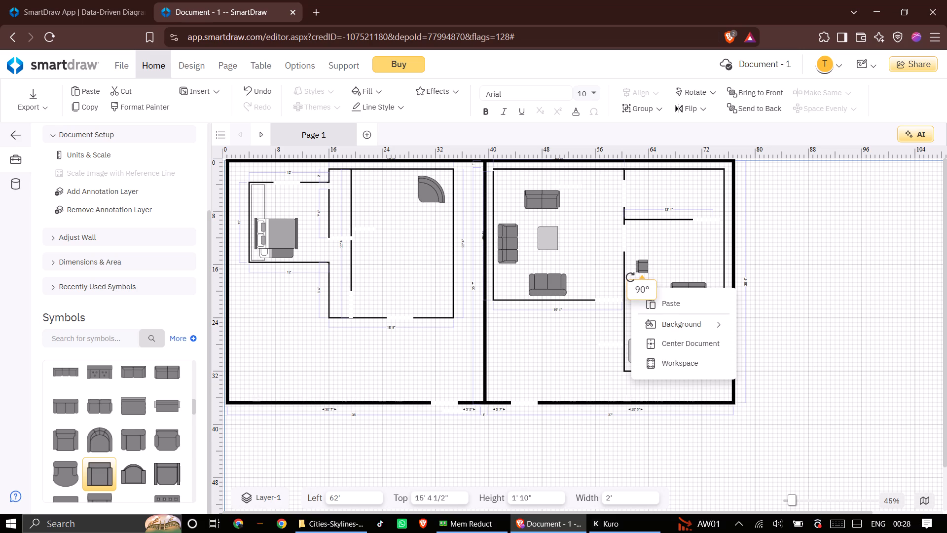
Move the chair down beside the bedroom's left wall, just above the table in the lower-left corner.
{"action": "left_click_drag", "start_coordinate": [645, 266], "coordinate": [639, 290]}
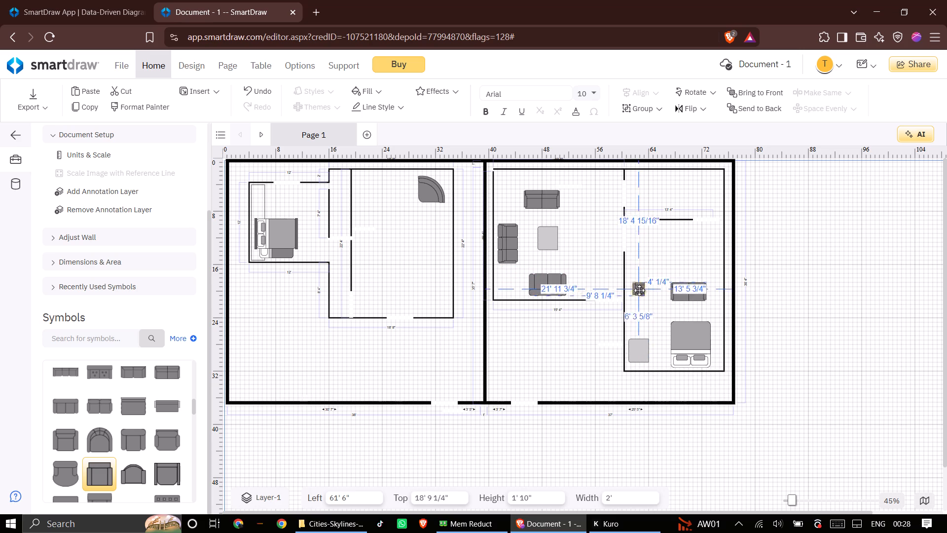
{"action": "left_click_drag", "start_coordinate": [639, 290], "coordinate": [636, 318]}
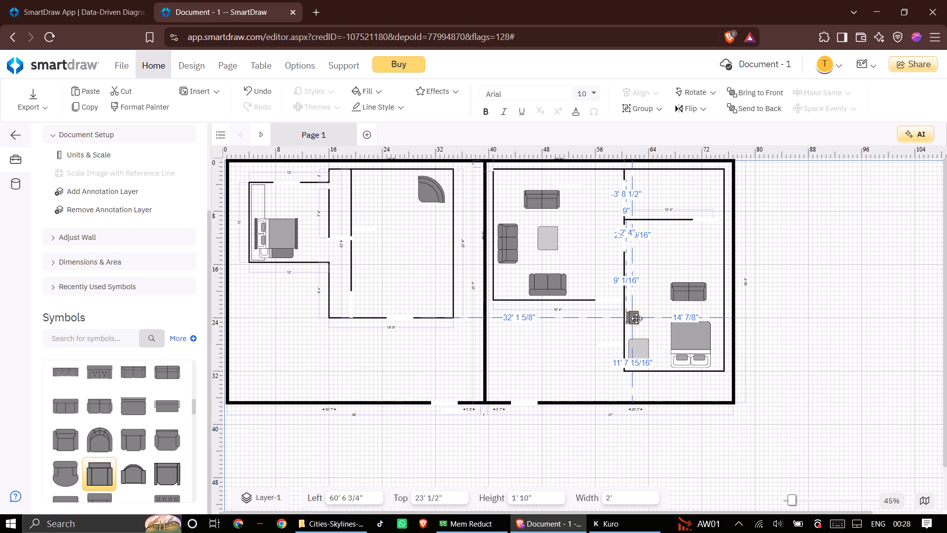
{"action": "left_click_drag", "start_coordinate": [636, 318], "coordinate": [639, 320]}
{"action": "left_click", "coordinate": [391, 359]}
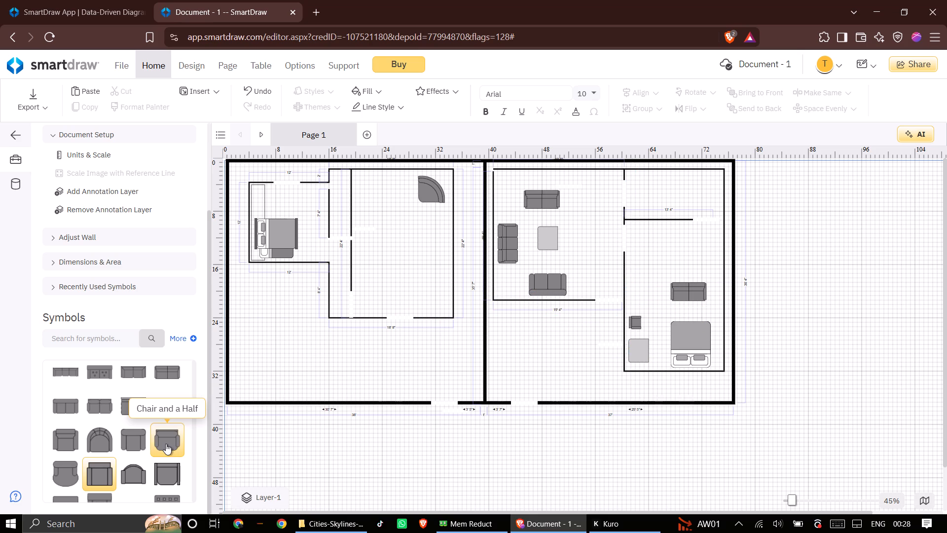
Move the 3' by 3' 6" table in the sofa room below the upper loveseat, at about 46' 5 1/2" left and 8' 4 1/2" top.
{"action": "scroll", "coordinate": [162, 450], "scroll_direction": "down", "scroll_amount": 3}
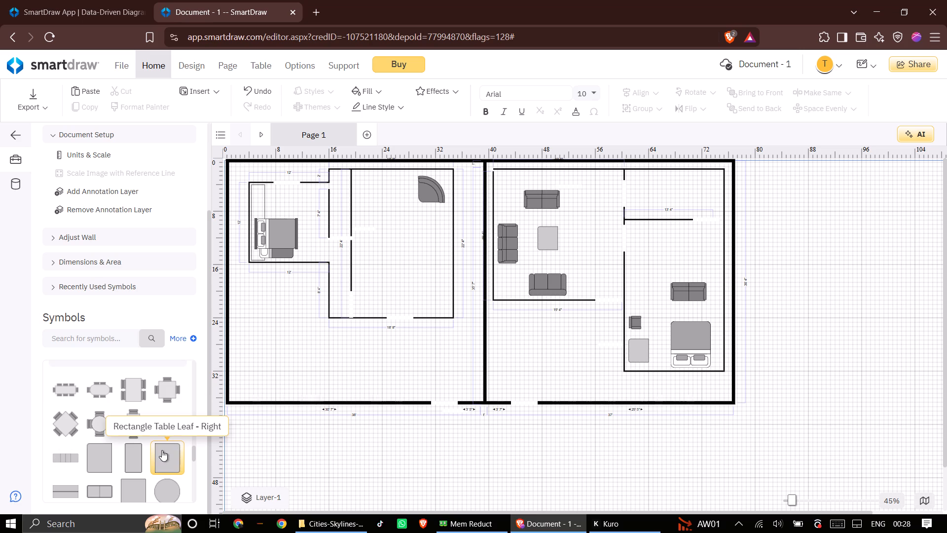
{"action": "left_click_drag", "start_coordinate": [547, 237], "coordinate": [541, 225]}
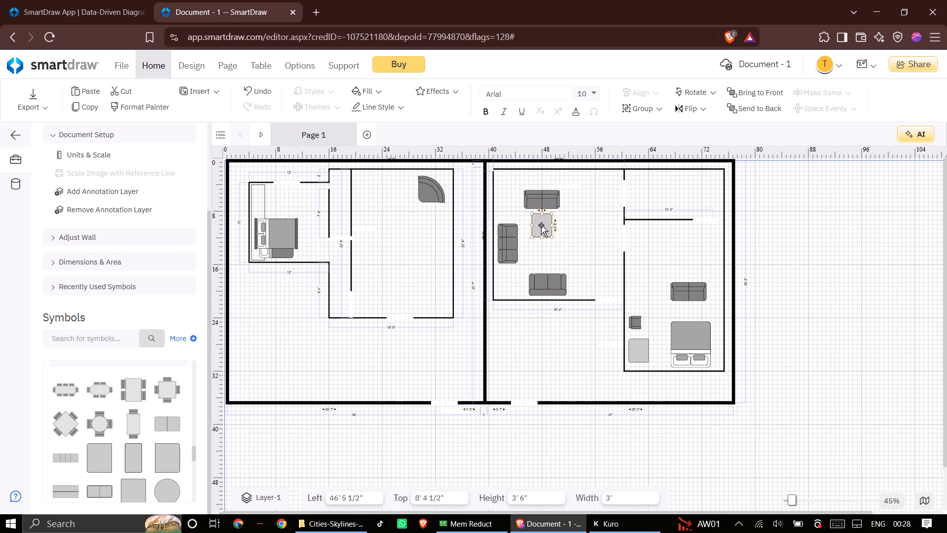
{"action": "left_click", "coordinate": [572, 245]}
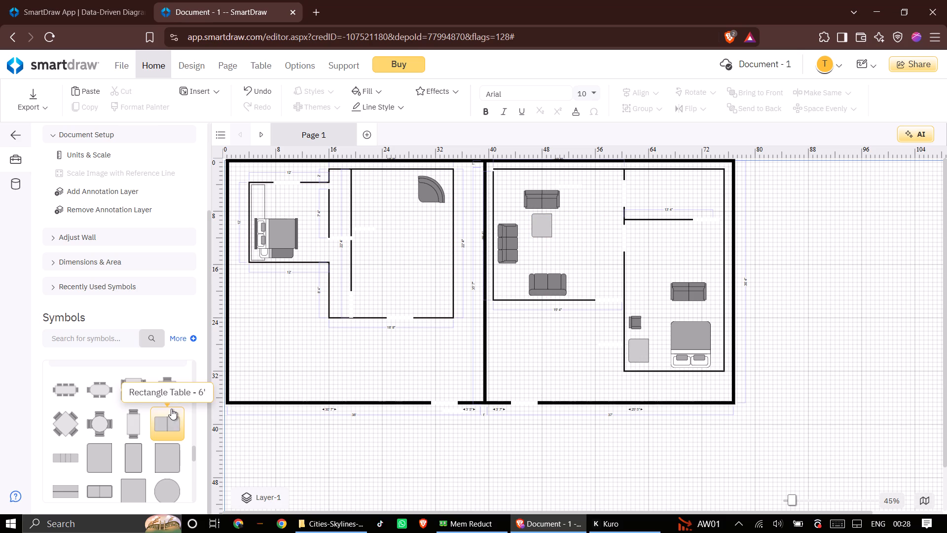
Add a 6' 2" by 2' 10" Table for 2, turned horizontal, above the lower sofa at about 47' 5 1/4" left and 11' 8 1/4" top.
{"action": "left_click", "coordinate": [140, 421]}
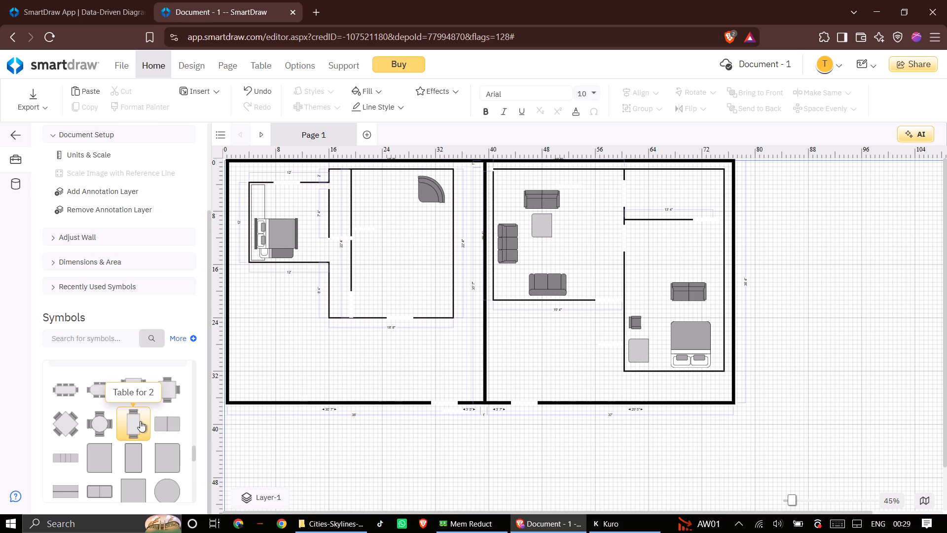
{"action": "left_click_drag", "start_coordinate": [137, 422], "coordinate": [542, 267]}
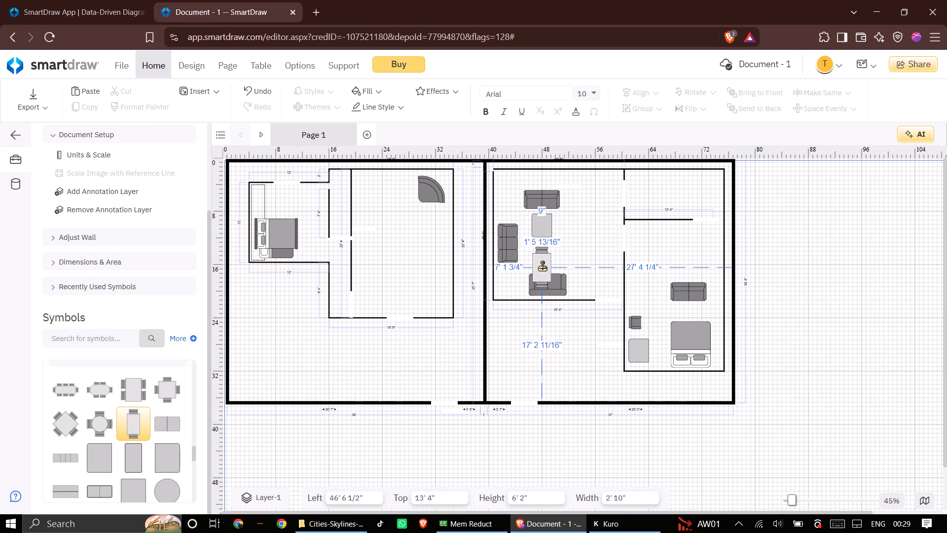
{"action": "left_click_drag", "start_coordinate": [542, 267], "coordinate": [542, 259]}
{"action": "left_click_drag", "start_coordinate": [525, 233], "coordinate": [553, 233]}
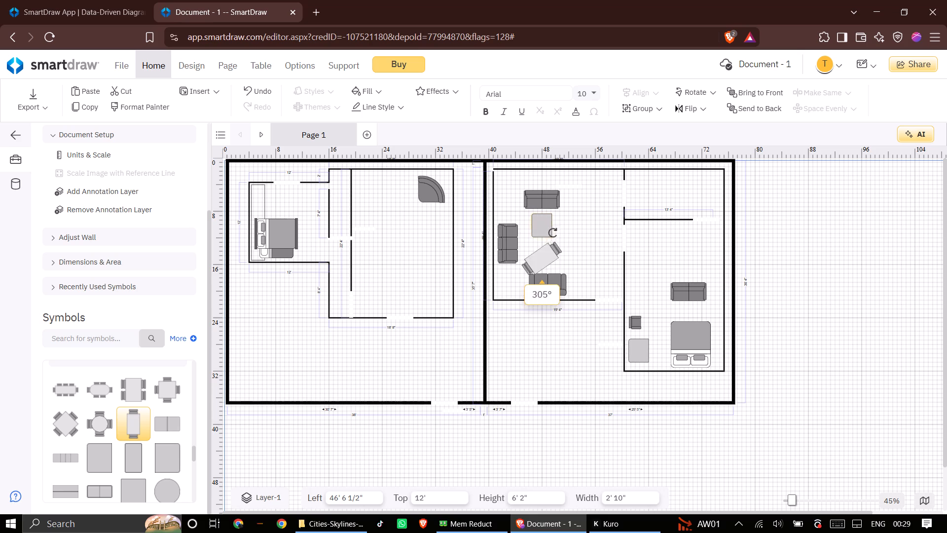
{"action": "left_click_drag", "start_coordinate": [553, 233], "coordinate": [548, 255]}
{"action": "left_click_drag", "start_coordinate": [539, 255], "coordinate": [550, 255]}
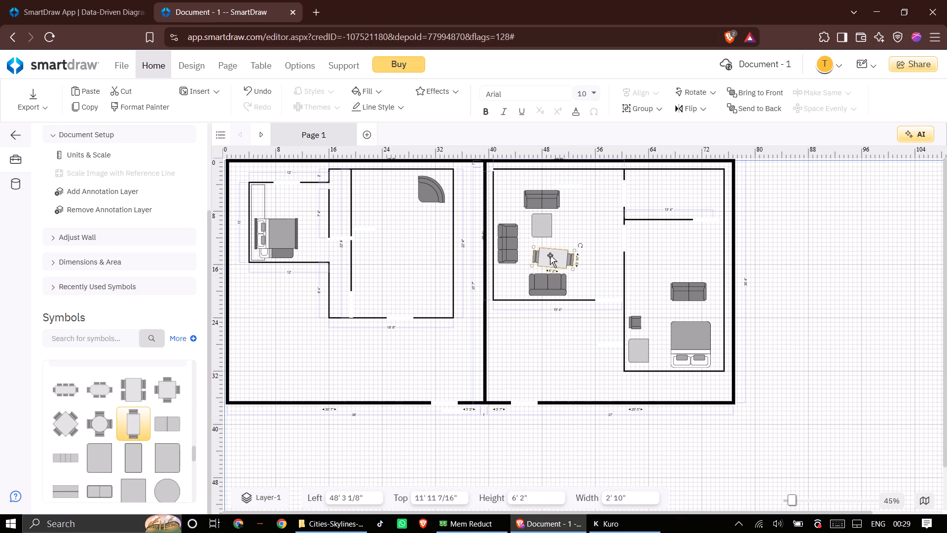
{"action": "left_click", "coordinate": [578, 248]}
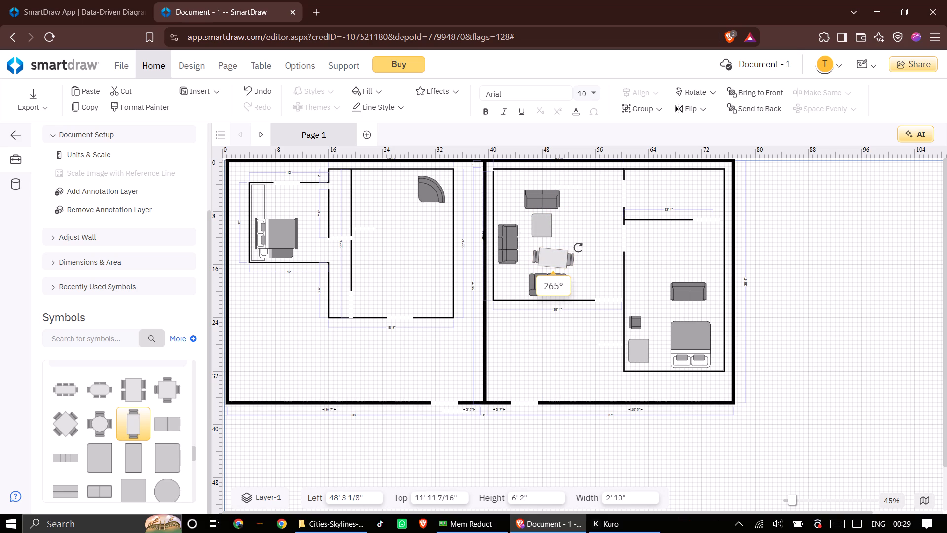
{"action": "left_click_drag", "start_coordinate": [555, 253], "coordinate": [549, 253]}
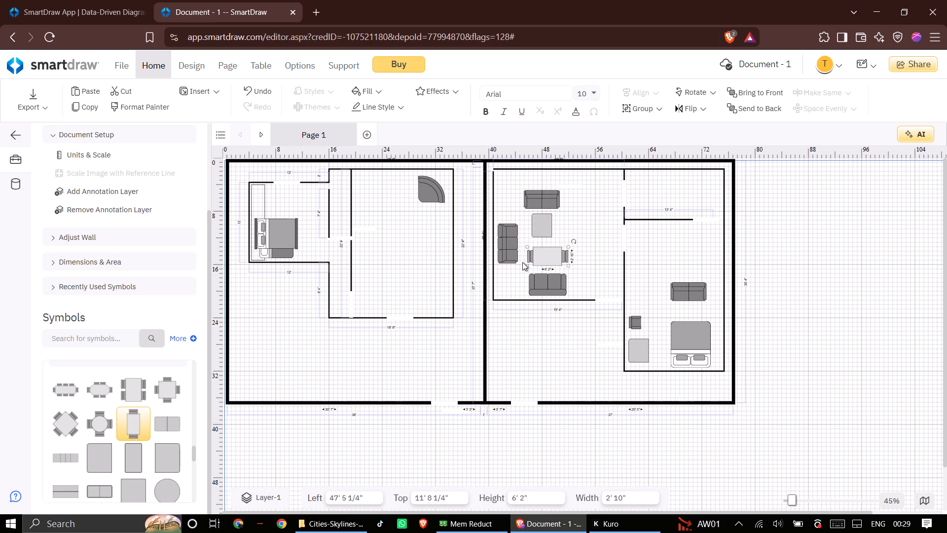
Shift the vertical sofa closer to the sofa room's left wall, at about 39' 5 3/4" left and 11' 4" top.
{"action": "left_click", "coordinate": [506, 250]}
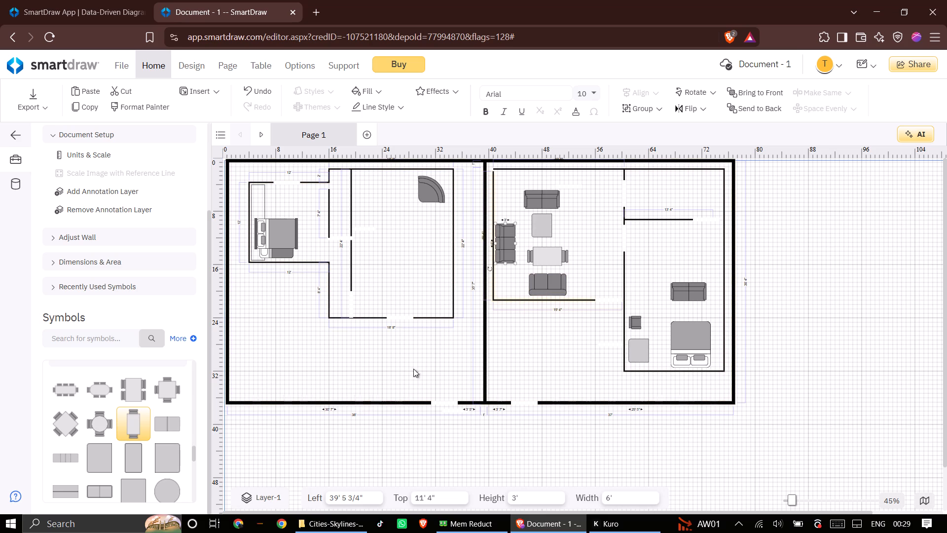
Add a 6' by 3' sofa from the Couches & Sofas symbols to the room with the curved corner seat, at about 24' left and 10' 11" top.
{"action": "scroll", "coordinate": [407, 385], "scroll_direction": "down", "scroll_amount": 1}
{"action": "scroll", "coordinate": [414, 379], "scroll_direction": "up", "scroll_amount": 1}
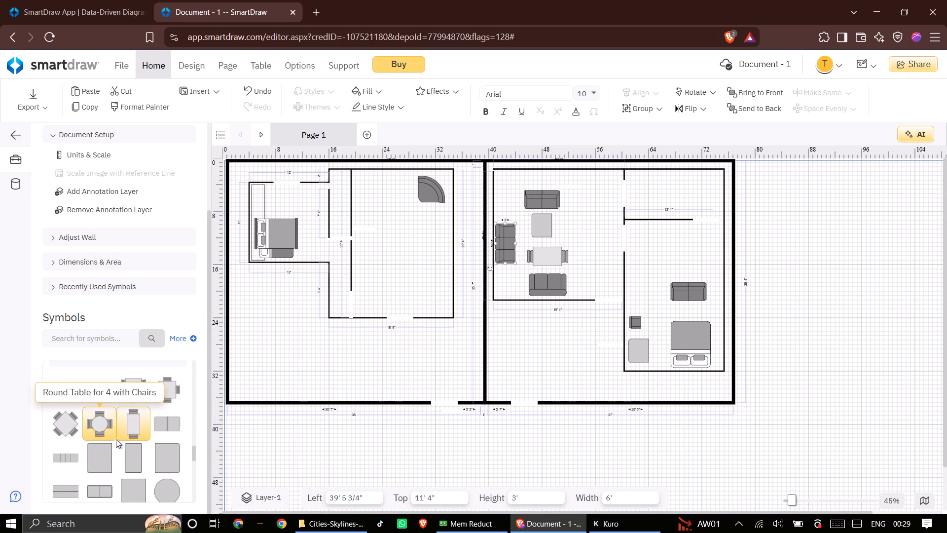
{"action": "scroll", "coordinate": [116, 439], "scroll_direction": "up", "scroll_amount": 3}
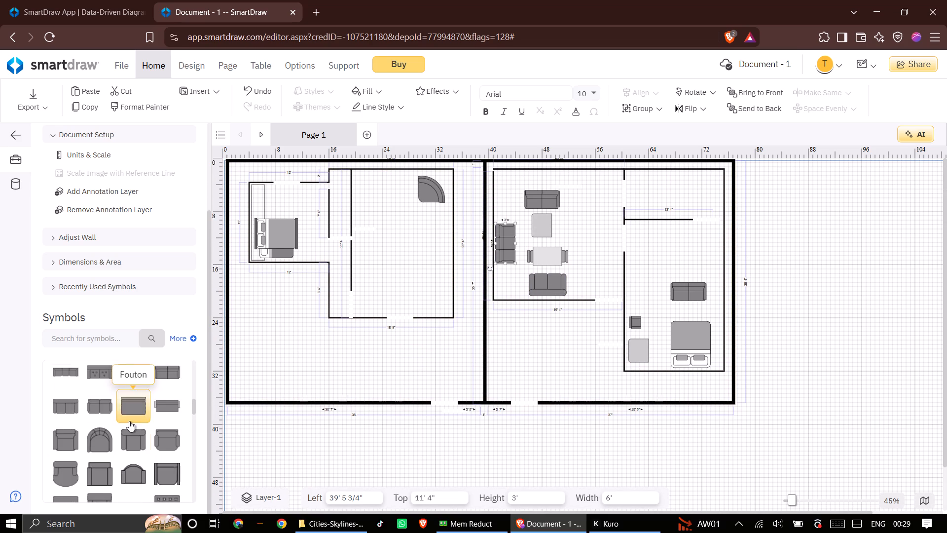
{"action": "scroll", "coordinate": [129, 423], "scroll_direction": "up", "scroll_amount": 1}
{"action": "scroll", "coordinate": [123, 432], "scroll_direction": "down", "scroll_amount": 1}
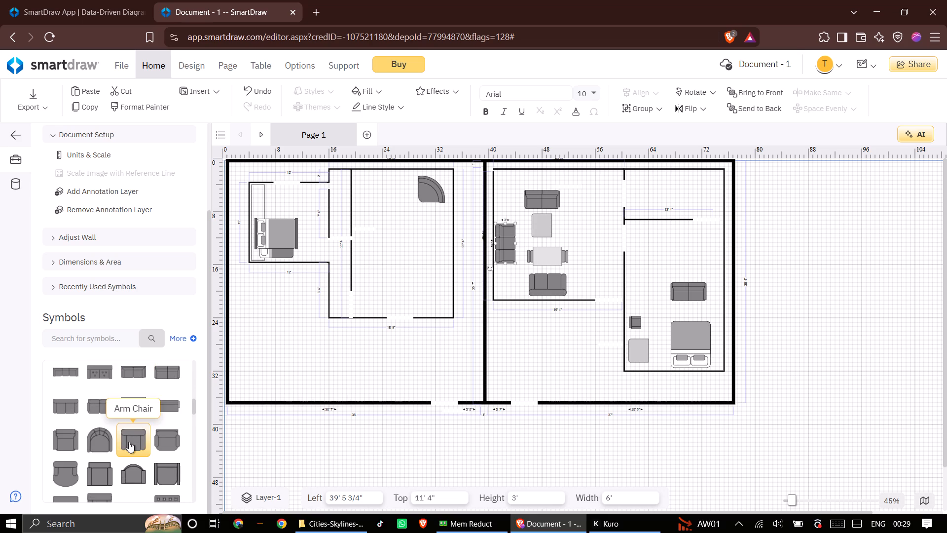
{"action": "left_click_drag", "start_coordinate": [192, 404], "coordinate": [192, 405]}
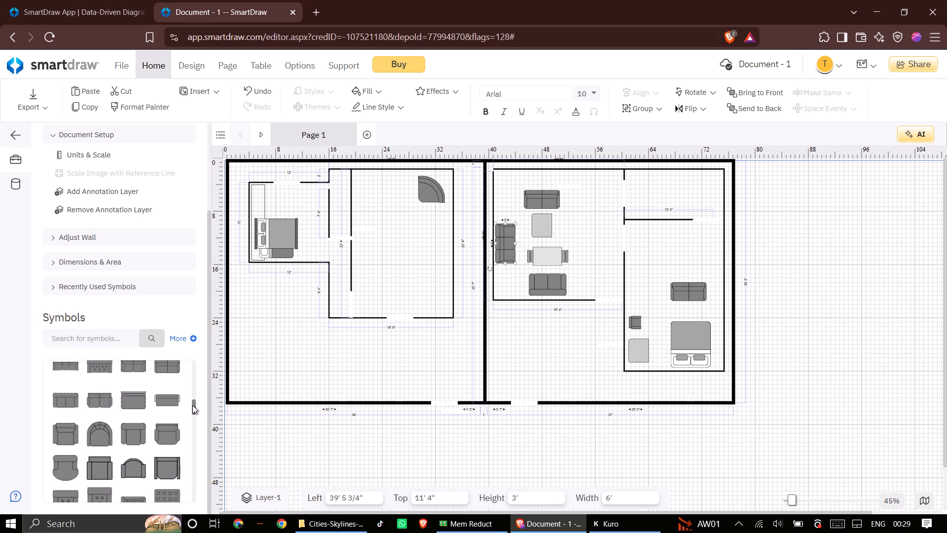
{"action": "left_click_drag", "start_coordinate": [192, 405], "coordinate": [192, 396]}
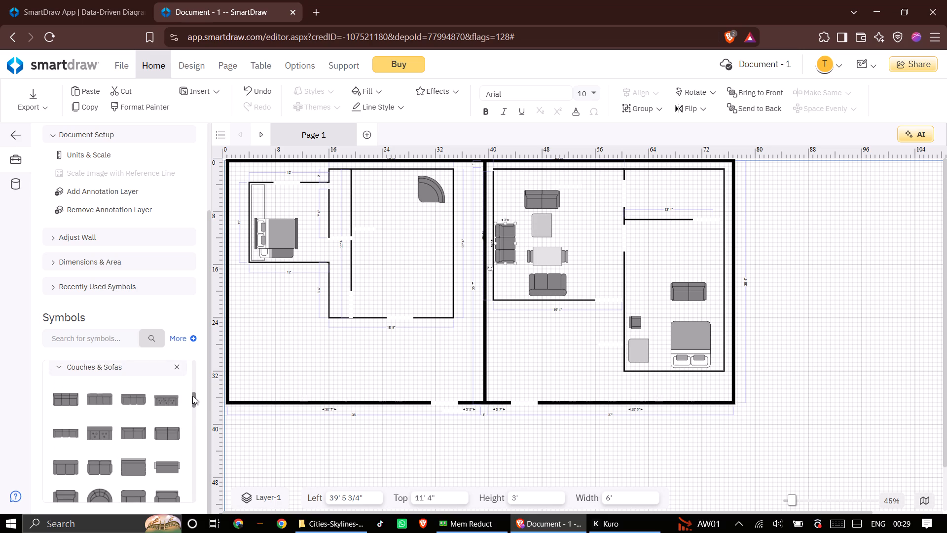
{"action": "left_click_drag", "start_coordinate": [192, 396], "coordinate": [192, 435]}
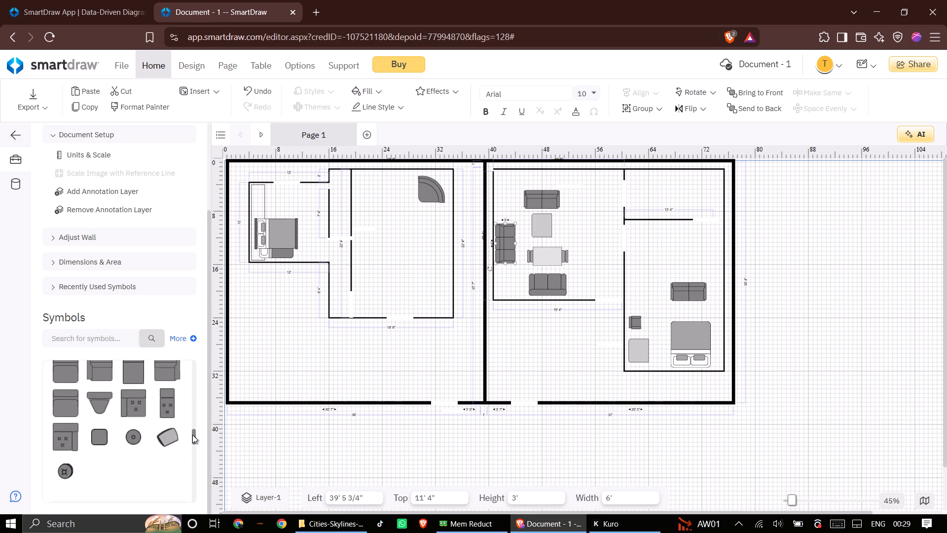
{"action": "left_click_drag", "start_coordinate": [192, 435], "coordinate": [192, 404]}
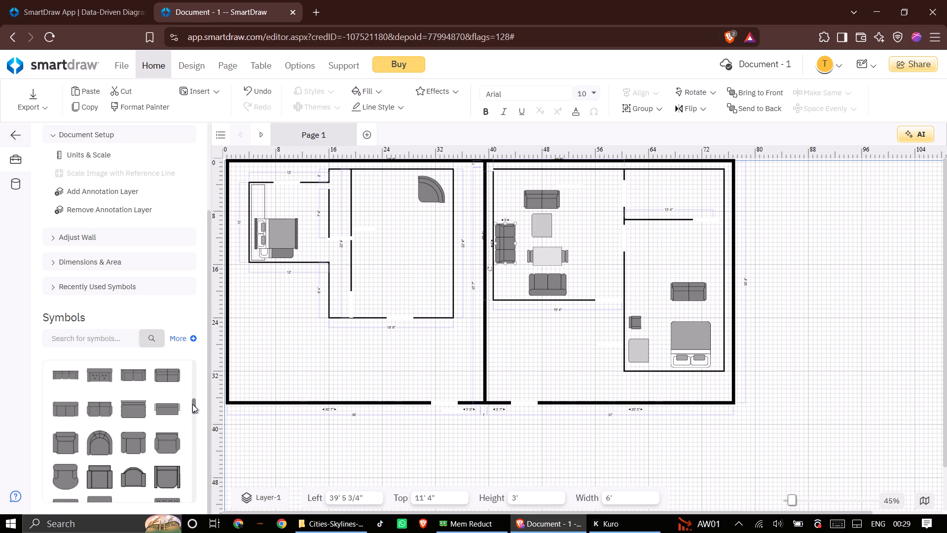
{"action": "left_click_drag", "start_coordinate": [192, 404], "coordinate": [192, 397]}
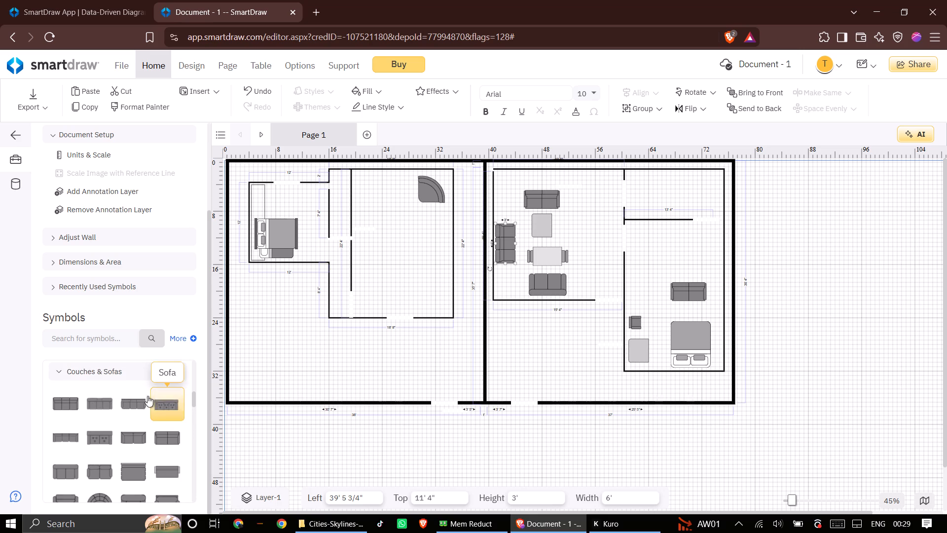
{"action": "left_click", "coordinate": [73, 407]}
{"action": "left_click_drag", "start_coordinate": [72, 405], "coordinate": [223, 321]}
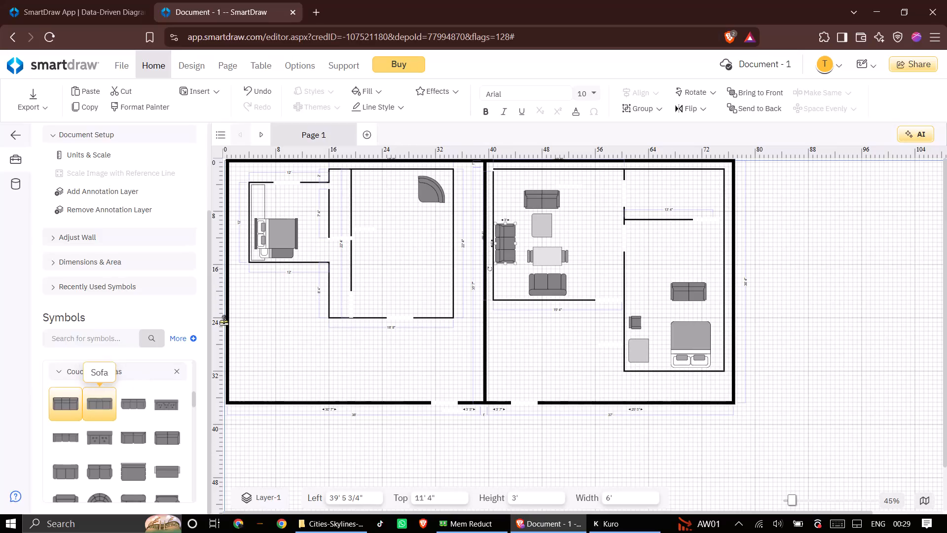
{"action": "left_click_drag", "start_coordinate": [223, 321], "coordinate": [445, 235]}
{"action": "left_click_drag", "start_coordinate": [438, 234], "coordinate": [417, 239]}
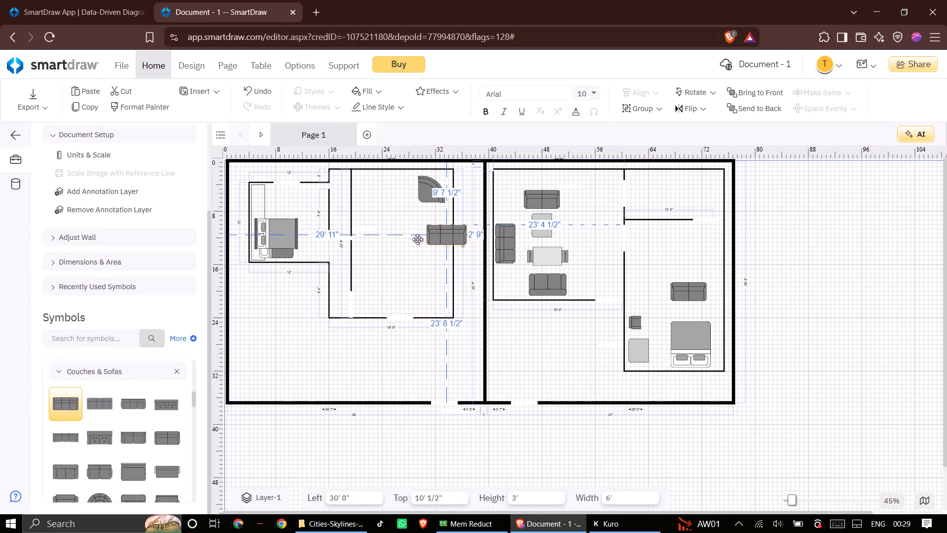
{"action": "left_click_drag", "start_coordinate": [417, 239], "coordinate": [396, 240]}
Turn the new 6' by 3' sofa vertical and move it against the room's left partition, at about 18' 1 3/4" left and 9' 6 1/4" top.
{"action": "left_click_drag", "start_coordinate": [379, 224], "coordinate": [379, 251]}
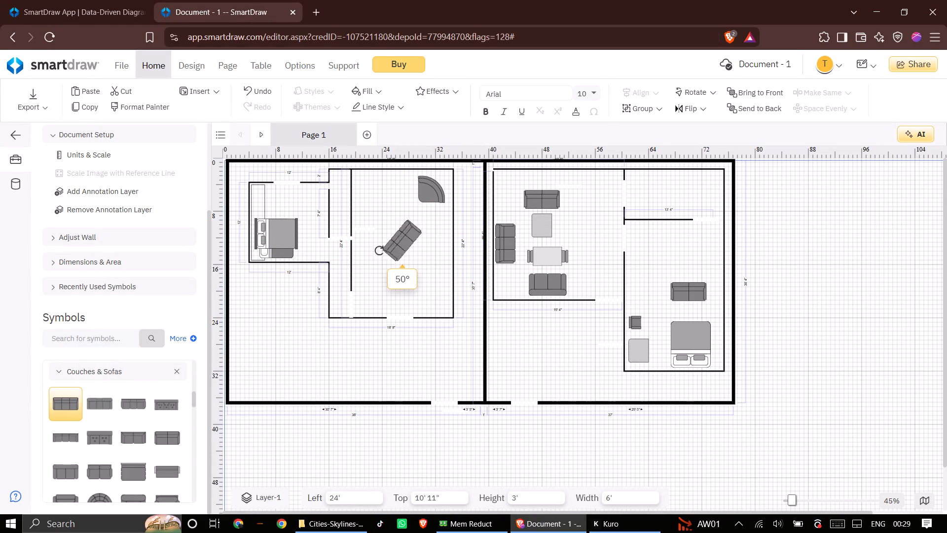
{"action": "left_click_drag", "start_coordinate": [379, 251], "coordinate": [378, 271]}
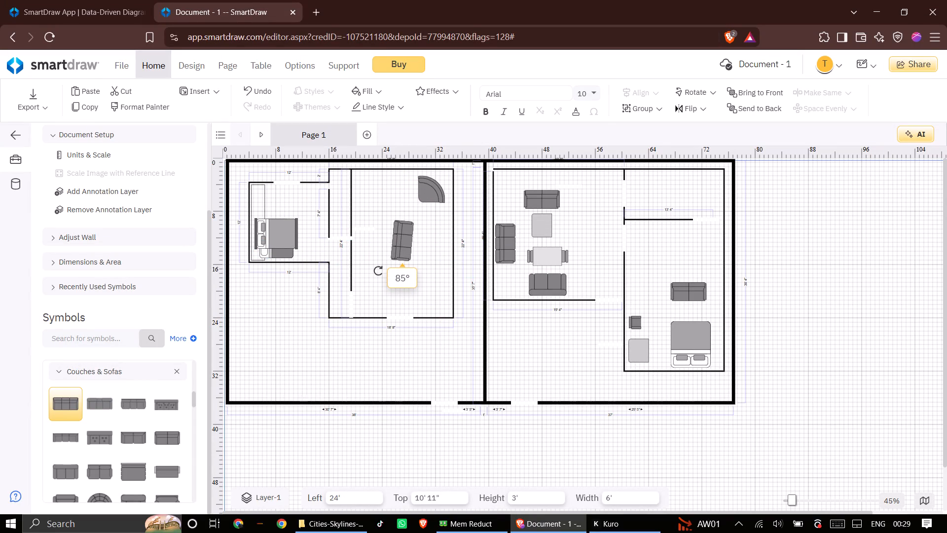
{"action": "left_click_drag", "start_coordinate": [378, 271], "coordinate": [378, 275]}
{"action": "left_click_drag", "start_coordinate": [398, 240], "coordinate": [372, 244]}
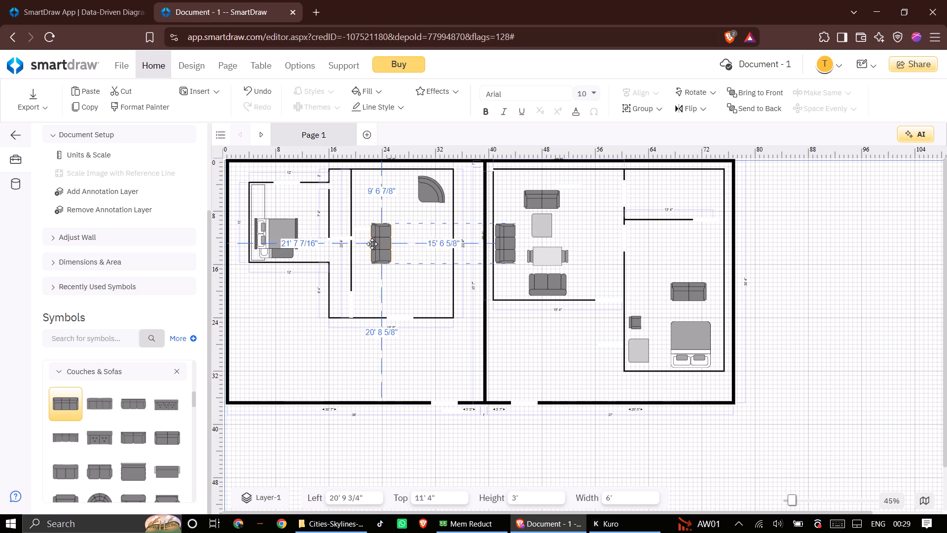
{"action": "left_click_drag", "start_coordinate": [372, 244], "coordinate": [359, 231]}
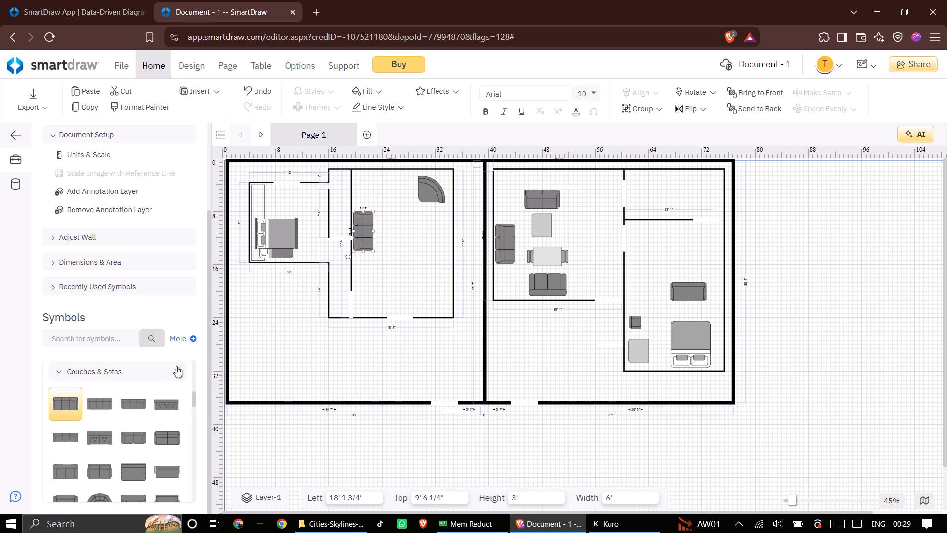
Add a 7' 2" by 3' 5" two-seat sofa from Couches & Sofas below the curved corner seat and rotate it to a steep tilt.
{"action": "left_click", "coordinate": [145, 434]}
{"action": "left_click_drag", "start_coordinate": [137, 430], "coordinate": [410, 269]}
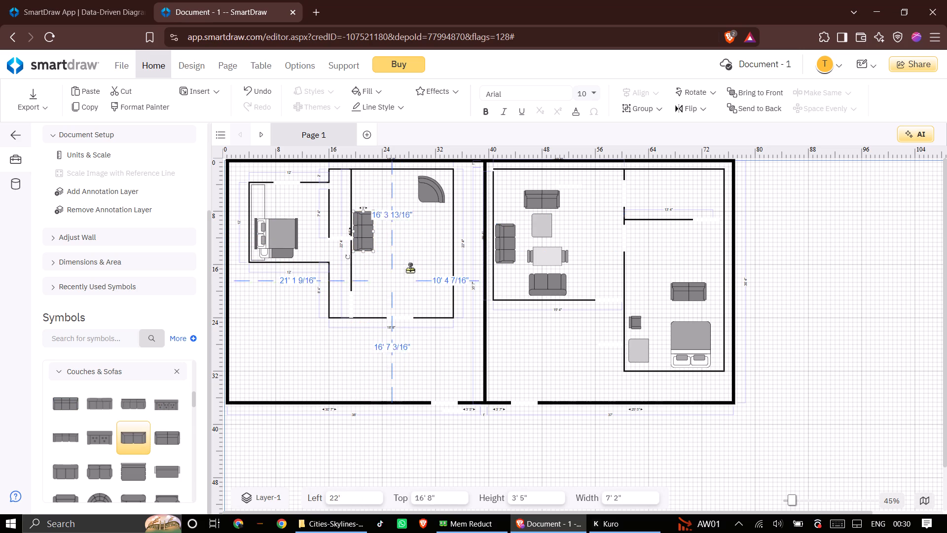
{"action": "left_click_drag", "start_coordinate": [410, 269], "coordinate": [431, 237]}
{"action": "left_click_drag", "start_coordinate": [433, 237], "coordinate": [424, 241]}
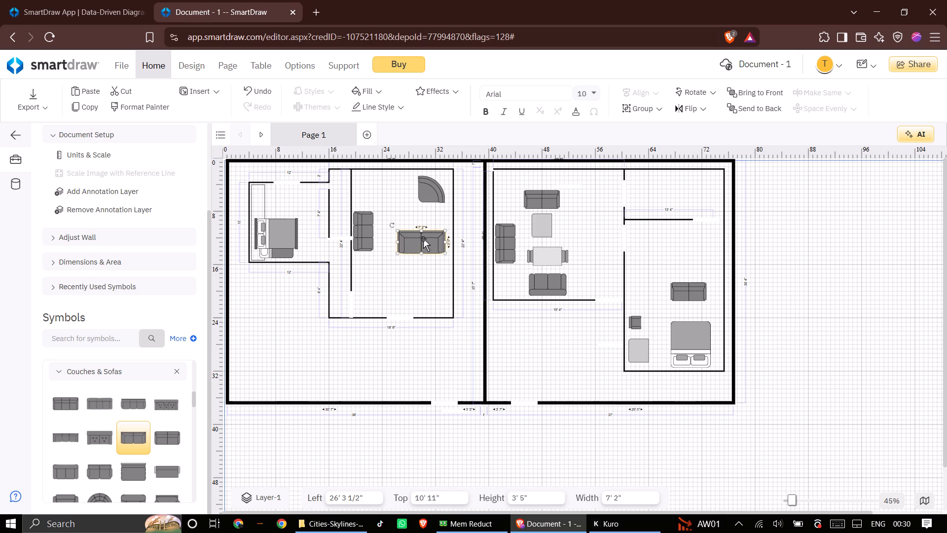
{"action": "left_click_drag", "start_coordinate": [393, 226], "coordinate": [390, 191]}
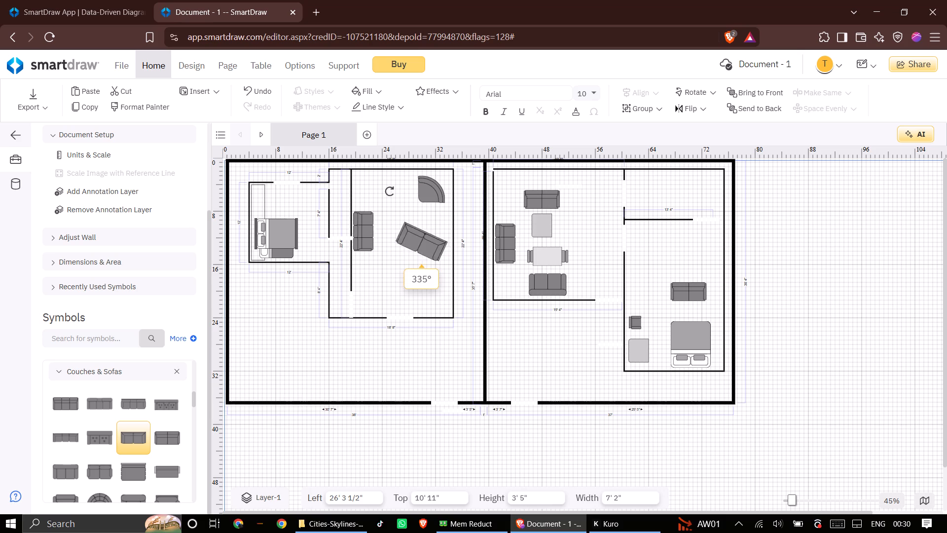
{"action": "left_click_drag", "start_coordinate": [390, 191], "coordinate": [432, 202]}
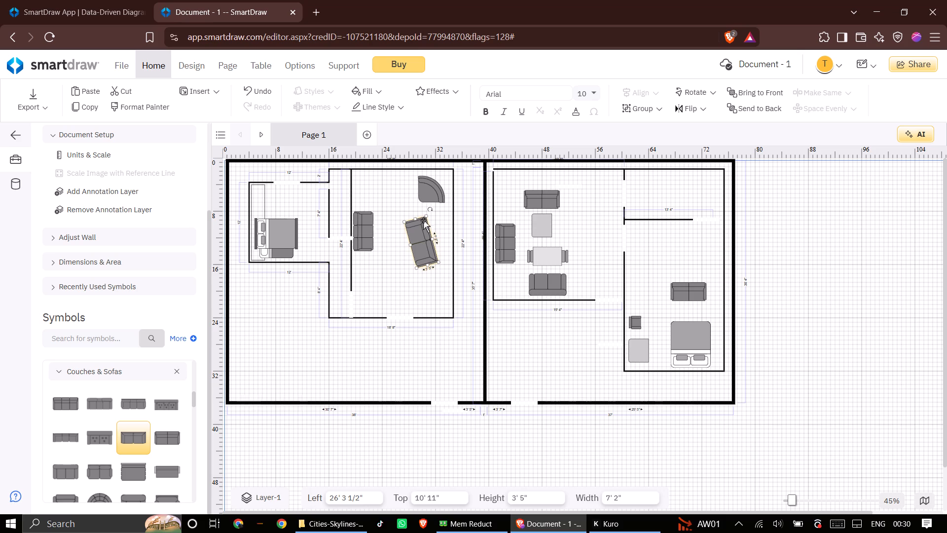
{"action": "left_click", "coordinate": [423, 220]}
Resize the tilted two-seat sofa to about 8' 5/16" wide and 1' 11 9/16" high.
{"action": "left_click_drag", "start_coordinate": [423, 245], "coordinate": [428, 251]}
{"action": "left_click_drag", "start_coordinate": [443, 269], "coordinate": [433, 283]}
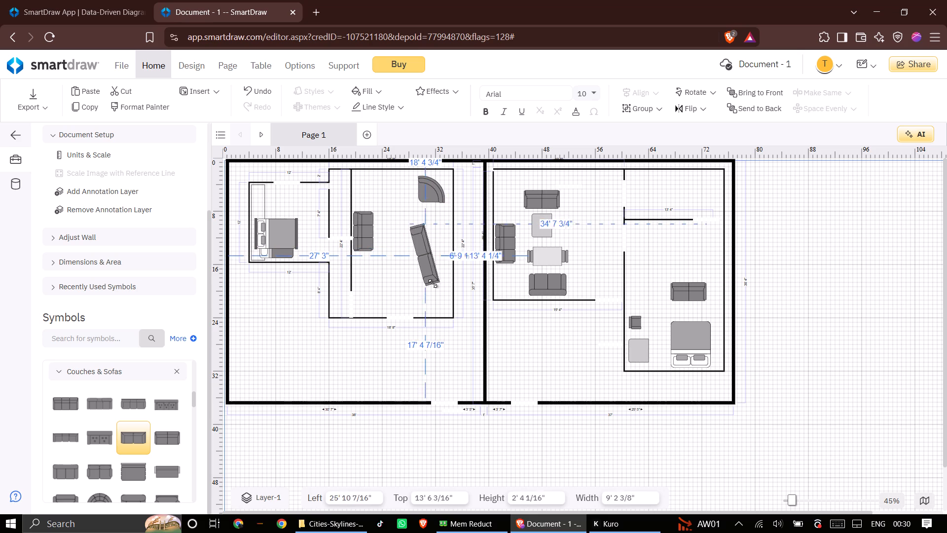
{"action": "left_click_drag", "start_coordinate": [433, 283], "coordinate": [450, 282]}
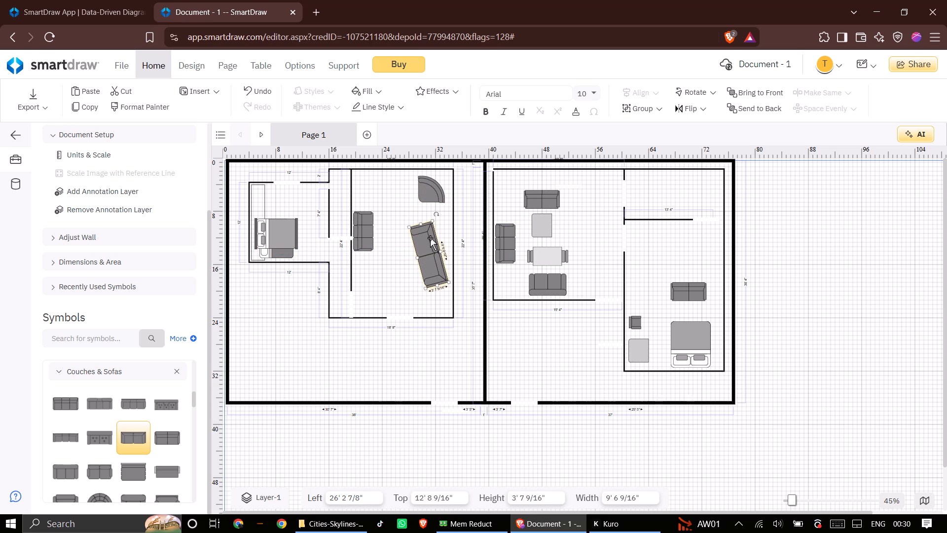
{"action": "left_click_drag", "start_coordinate": [430, 246], "coordinate": [430, 240]}
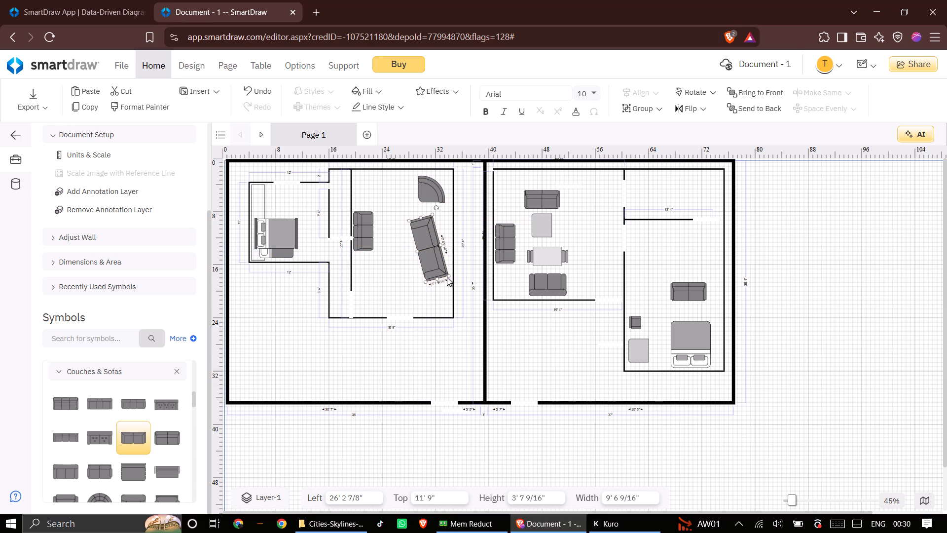
{"action": "left_click_drag", "start_coordinate": [449, 275], "coordinate": [444, 275]}
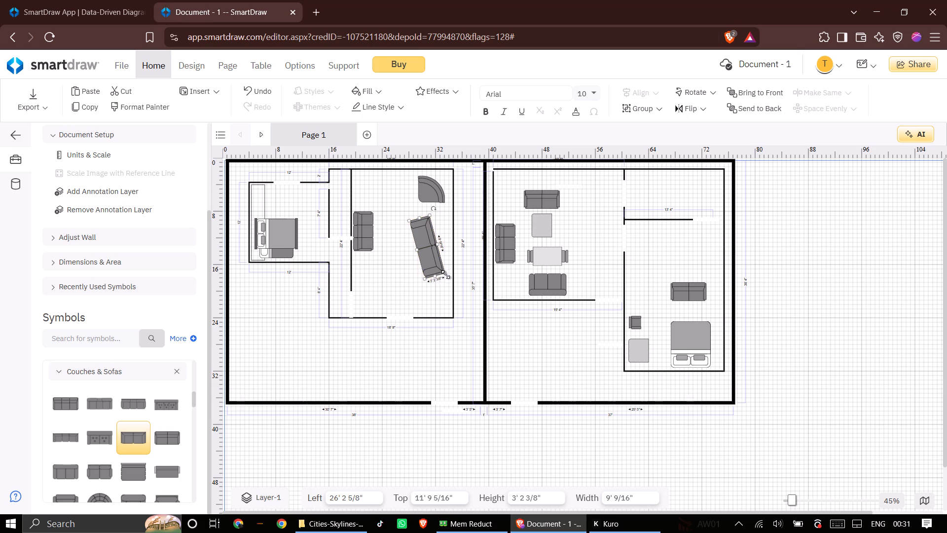
{"action": "left_click_drag", "start_coordinate": [431, 272], "coordinate": [423, 277]}
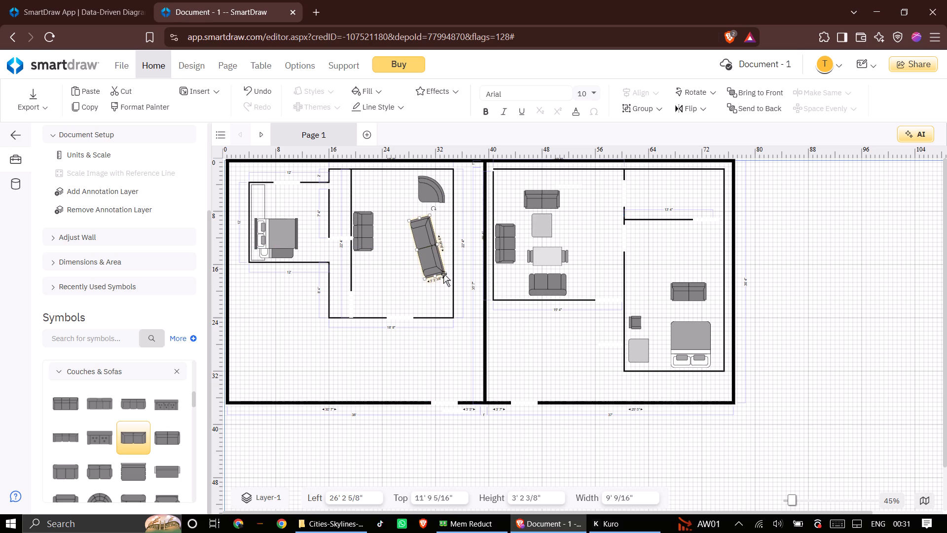
{"action": "left_click_drag", "start_coordinate": [444, 274], "coordinate": [446, 282]}
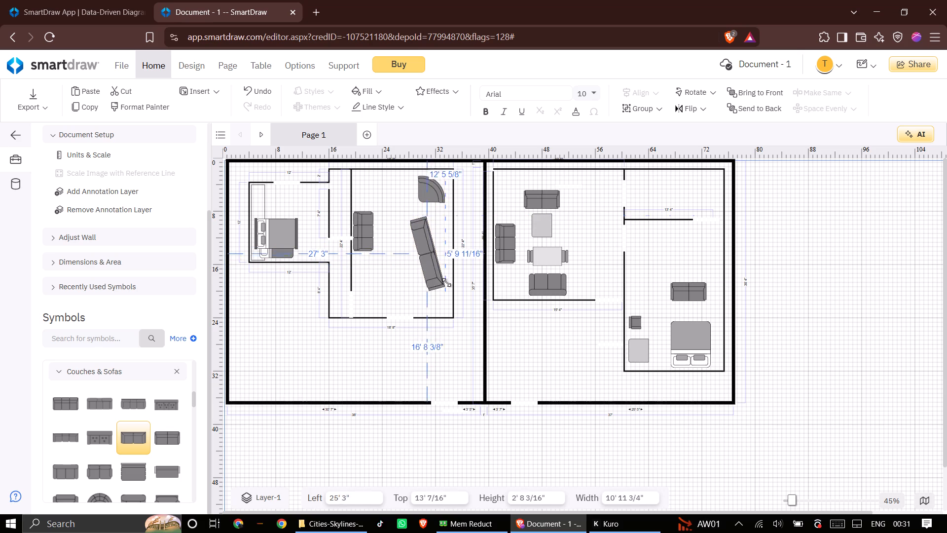
{"action": "left_click_drag", "start_coordinate": [446, 282], "coordinate": [436, 269]}
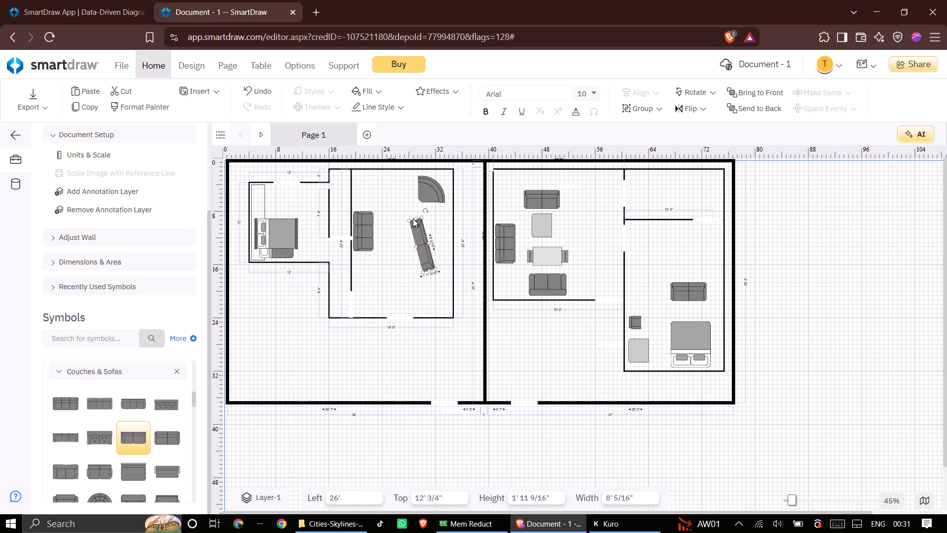
Straighten the tilted sofa to vertical and move it toward the room's right wall, at about 28' 11 13/16" left and 12' 7/8" top.
{"action": "left_click_drag", "start_coordinate": [423, 209], "coordinate": [431, 214]}
{"action": "left_click_drag", "start_coordinate": [421, 245], "coordinate": [434, 245]}
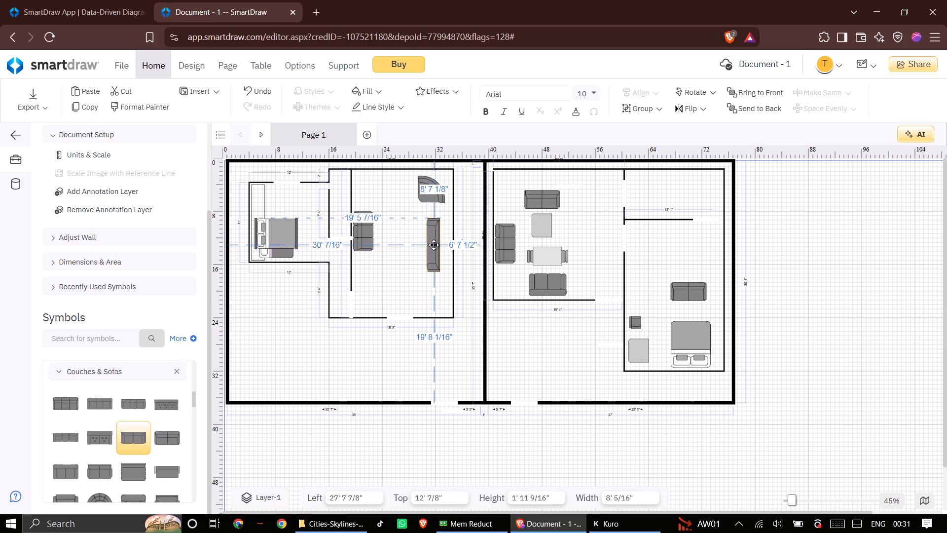
{"action": "left_click_drag", "start_coordinate": [434, 245], "coordinate": [439, 245]}
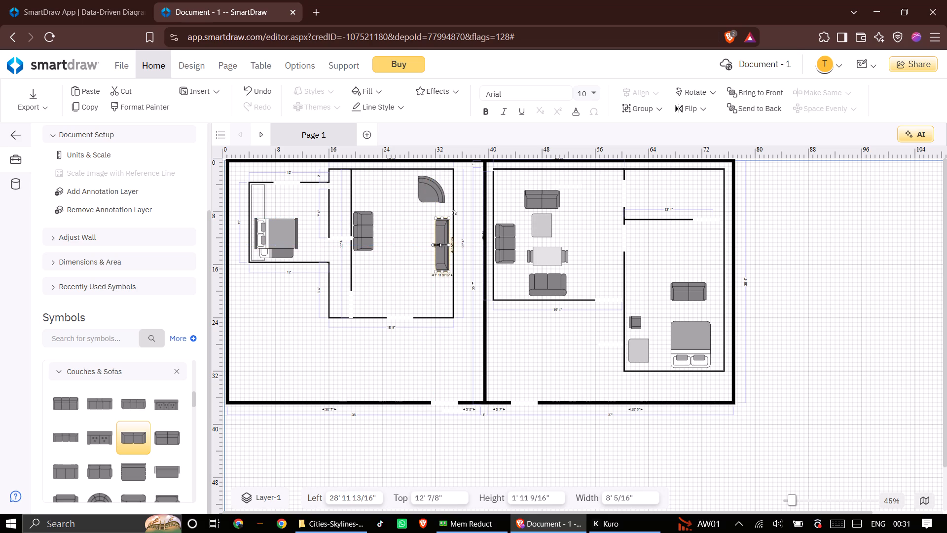
{"action": "left_click", "coordinate": [436, 247]}
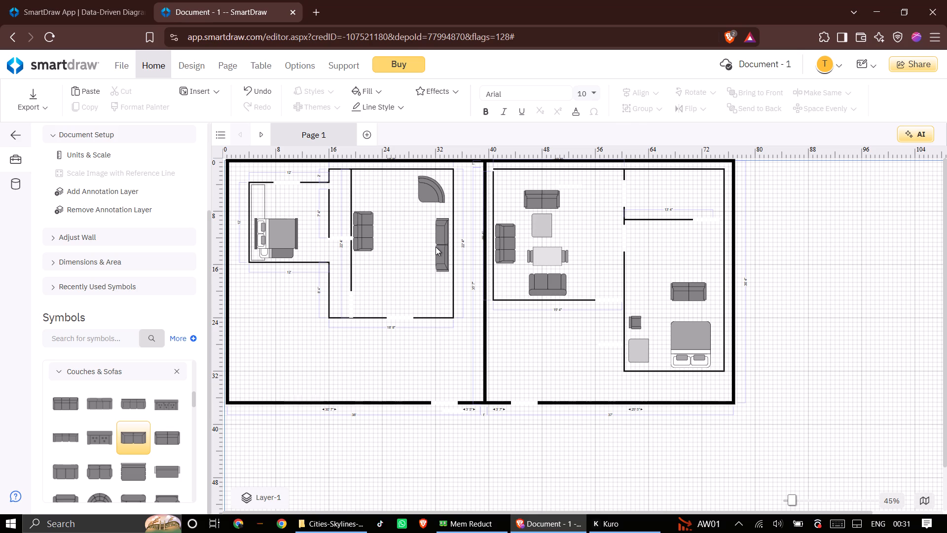
Deepen the sofa along the right wall to a height of about 2' 7 3/4" by extending its left side.
{"action": "left_click", "coordinate": [437, 240]}
{"action": "left_click_drag", "start_coordinate": [437, 244], "coordinate": [432, 245]}
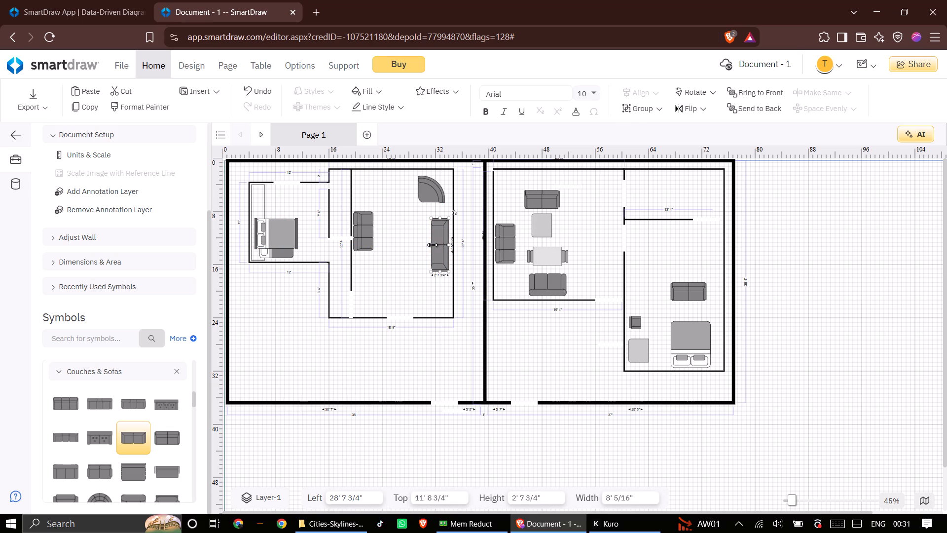
{"action": "left_click", "coordinate": [402, 257]}
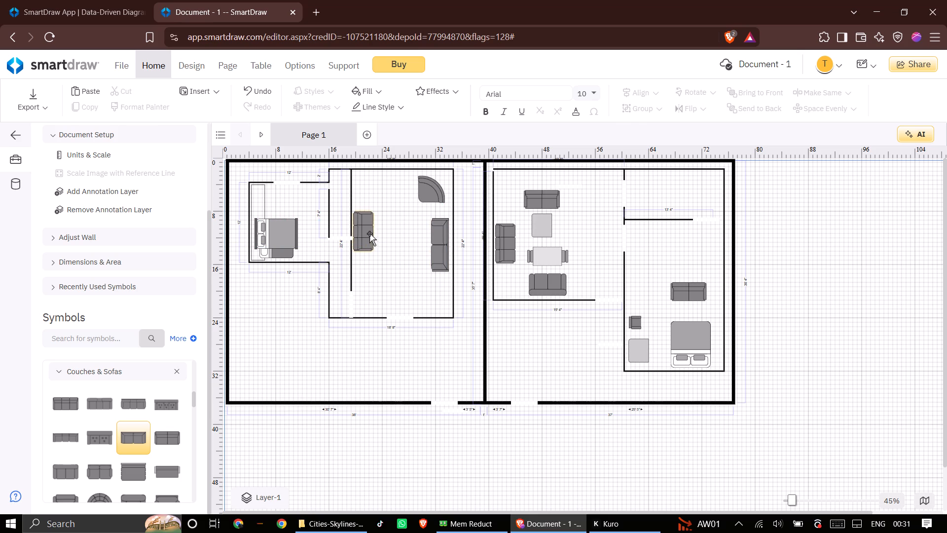
Move the vertical 6' by 3' sofa up along the left partition, to about 18' 2 1/4" left and 4' 2 1/4" top.
{"action": "left_click_drag", "start_coordinate": [361, 229], "coordinate": [361, 208]}
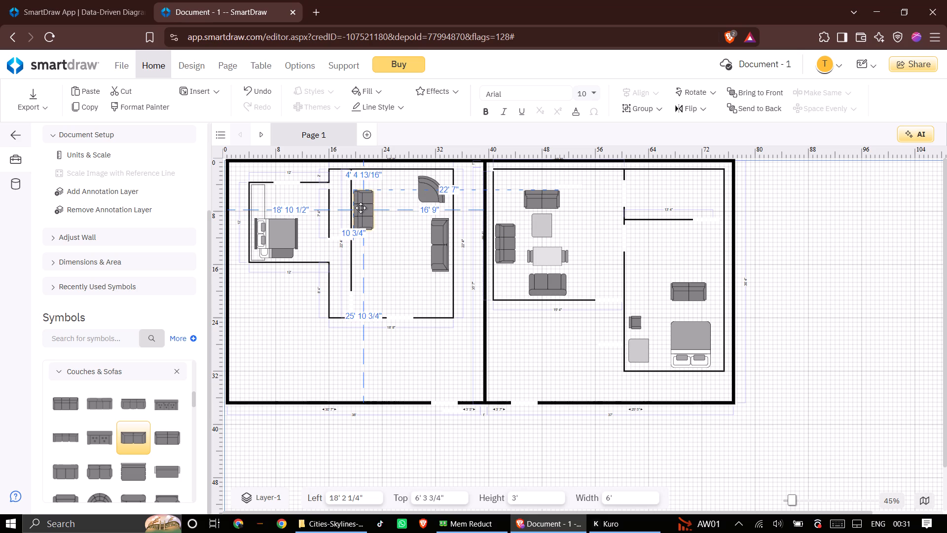
{"action": "left_click_drag", "start_coordinate": [361, 208], "coordinate": [361, 195]}
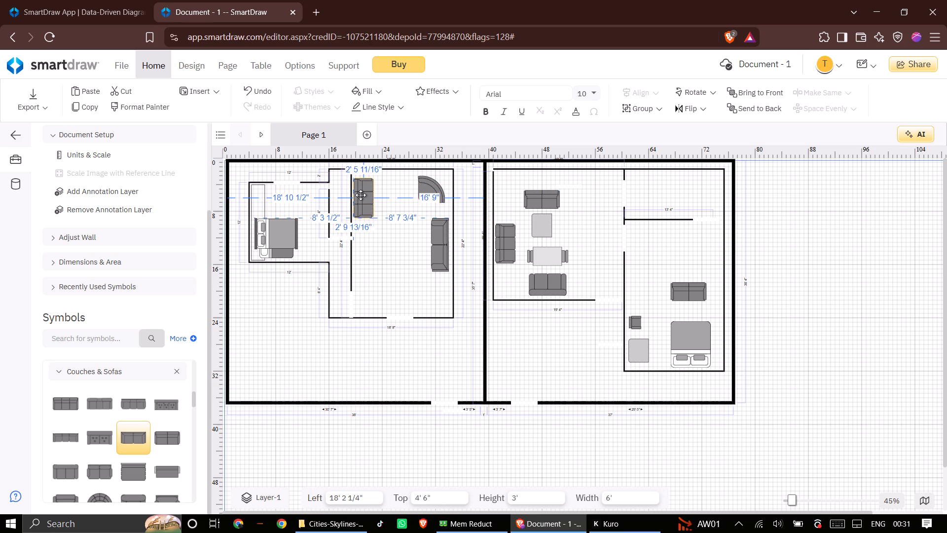
{"action": "left_click_drag", "start_coordinate": [361, 195], "coordinate": [361, 194]}
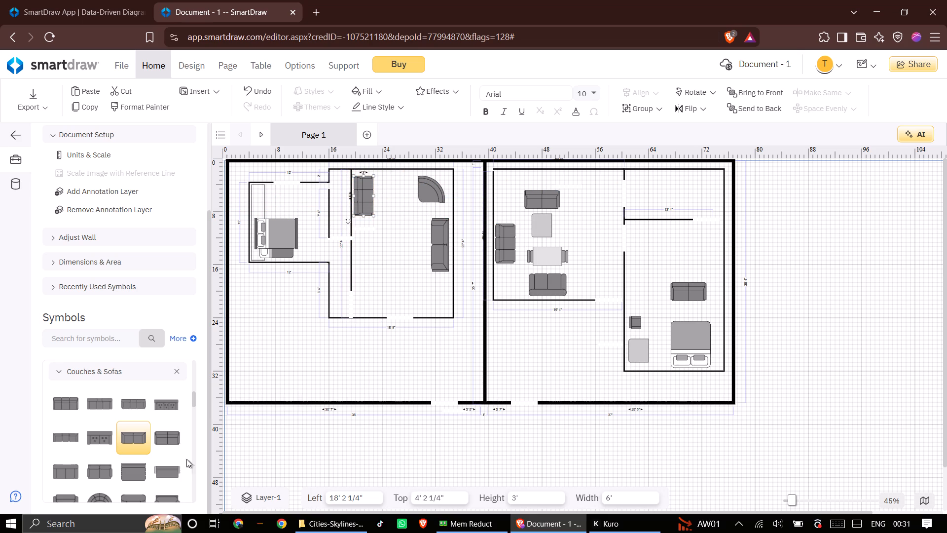
Add a 5' 10" by 3' 4" loveseat from Couches & Sofas, turned vertical, against the left partition below the 6' sofa.
{"action": "left_click", "coordinate": [94, 468]}
{"action": "left_click_drag", "start_coordinate": [94, 468], "coordinate": [219, 396]}
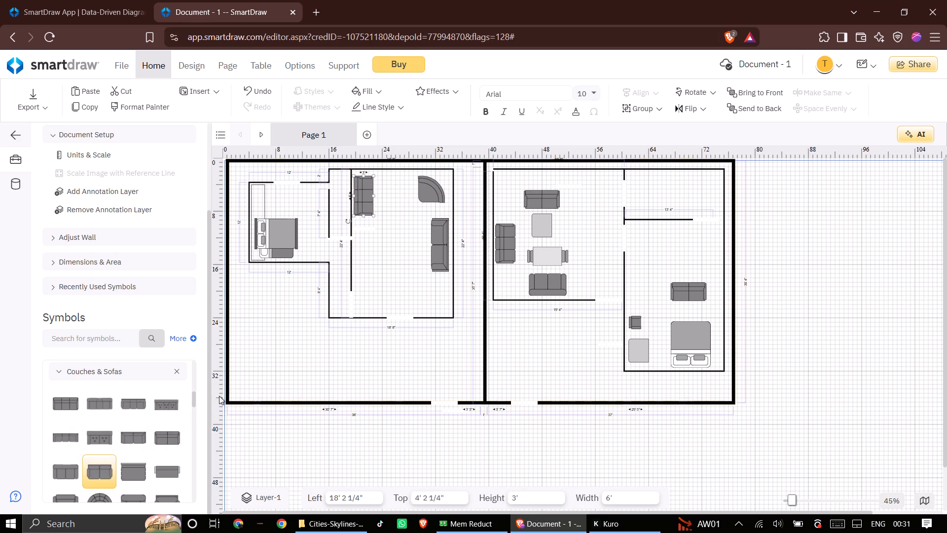
{"action": "left_click_drag", "start_coordinate": [219, 396], "coordinate": [377, 259]}
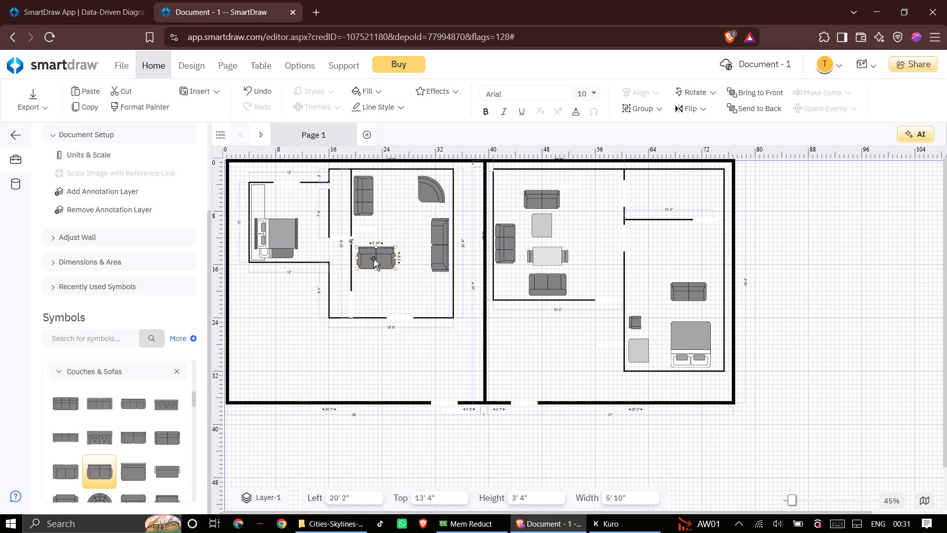
{"action": "left_click_drag", "start_coordinate": [352, 239], "coordinate": [353, 280]}
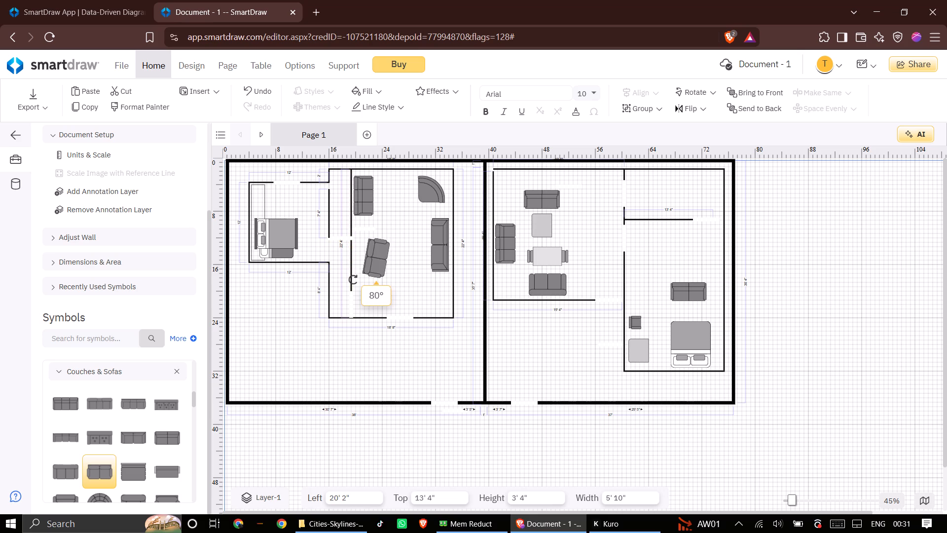
{"action": "left_click_drag", "start_coordinate": [353, 280], "coordinate": [353, 288]}
{"action": "left_click_drag", "start_coordinate": [377, 257], "coordinate": [367, 254]}
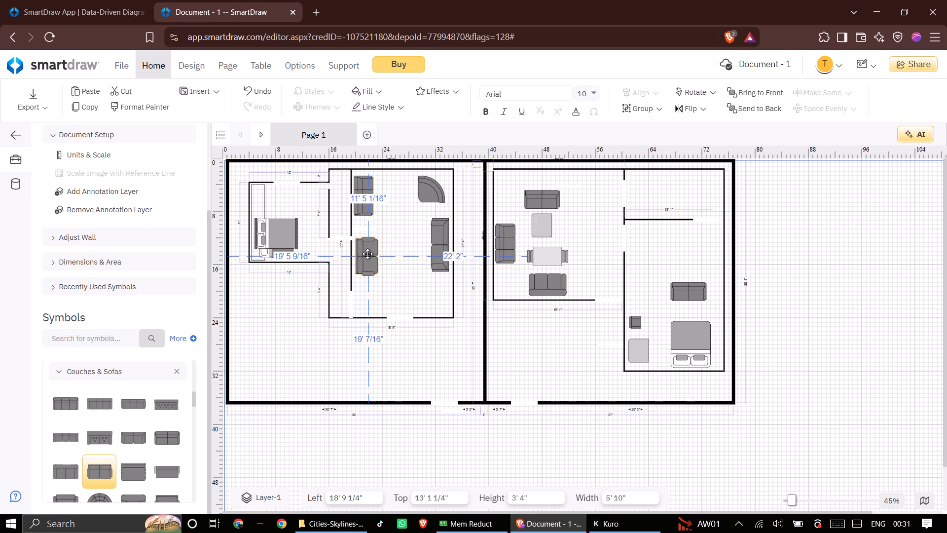
{"action": "left_click_drag", "start_coordinate": [367, 254], "coordinate": [367, 250]}
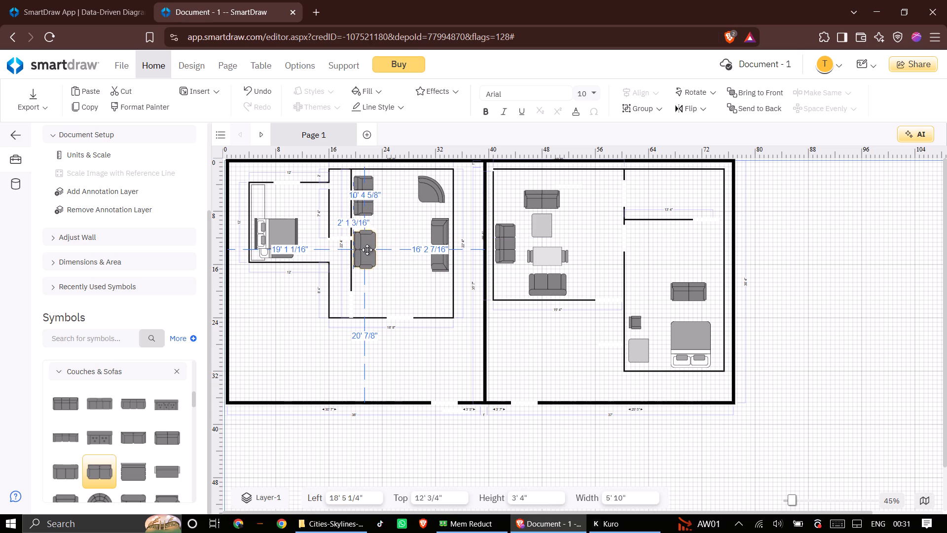
{"action": "left_click_drag", "start_coordinate": [367, 250], "coordinate": [367, 255]}
{"action": "left_click", "coordinate": [370, 296]}
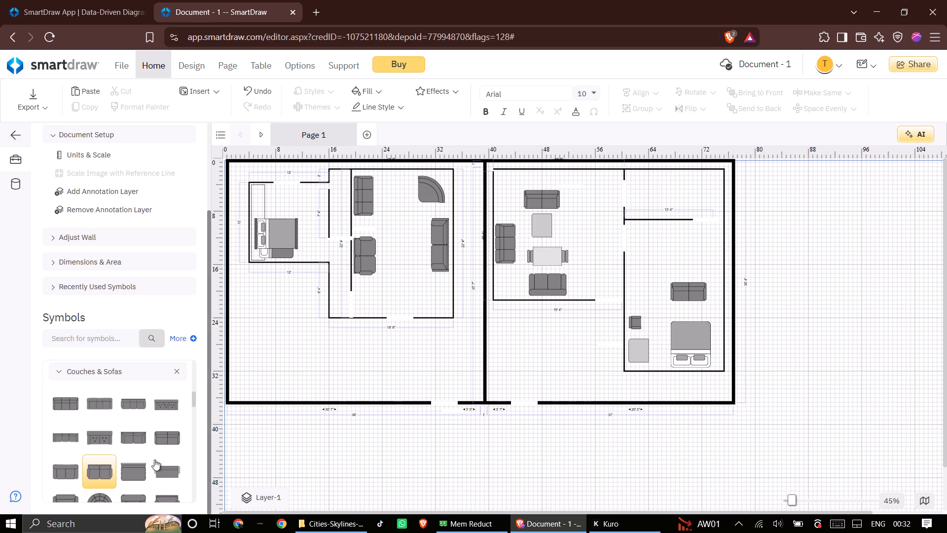
Add a 6' by 3' Rectangle Table - 72" beside the upper-left sofa, at about 22' 8" left and 5' 8" top.
{"action": "scroll", "coordinate": [98, 464], "scroll_direction": "down", "scroll_amount": 1}
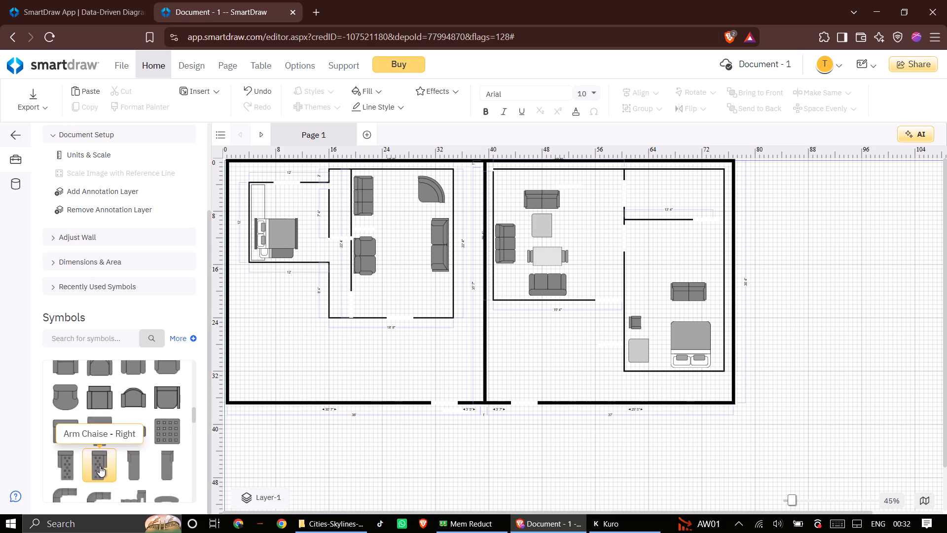
{"action": "scroll", "coordinate": [100, 466], "scroll_direction": "up", "scroll_amount": 2}
{"action": "scroll", "coordinate": [100, 466], "scroll_direction": "down", "scroll_amount": 2}
{"action": "scroll", "coordinate": [100, 466], "scroll_direction": "up", "scroll_amount": 1}
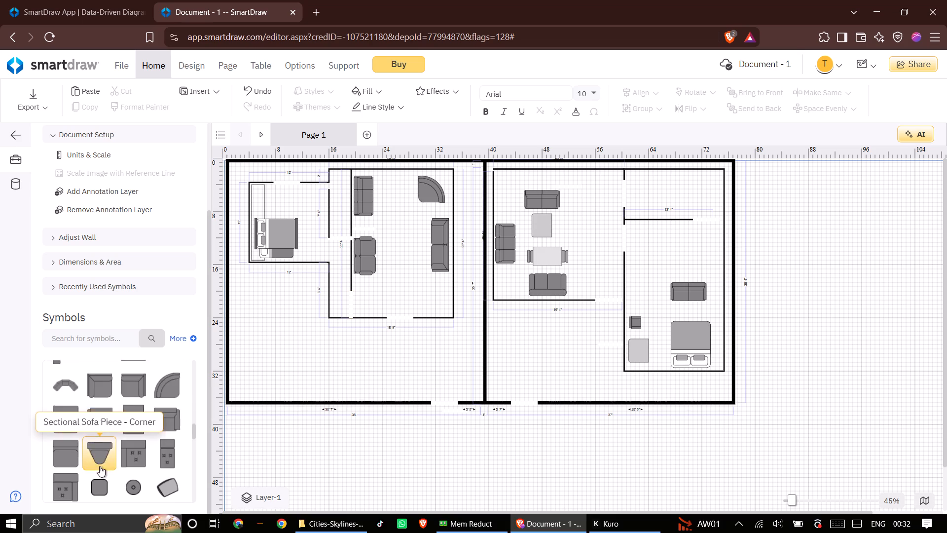
{"action": "scroll", "coordinate": [100, 466], "scroll_direction": "up", "scroll_amount": 1}
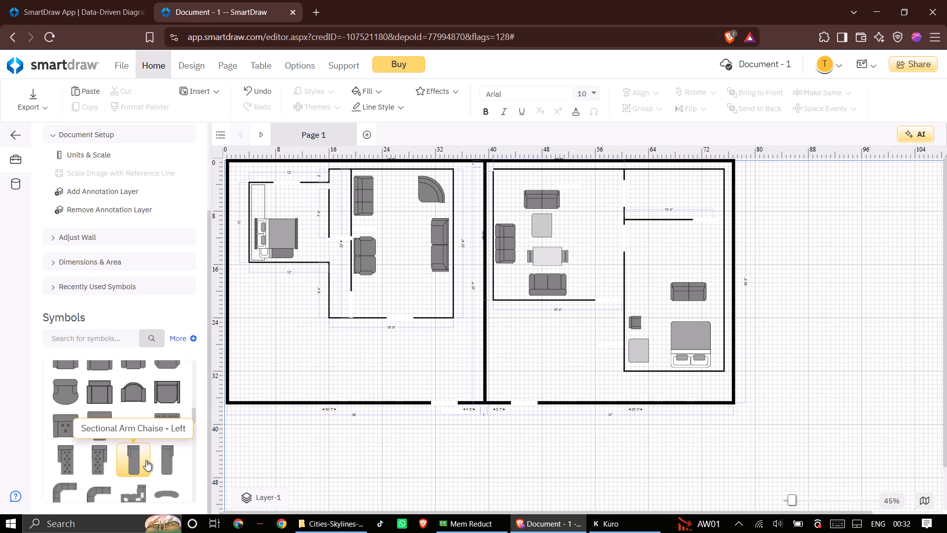
{"action": "left_click_drag", "start_coordinate": [194, 414], "coordinate": [193, 448]}
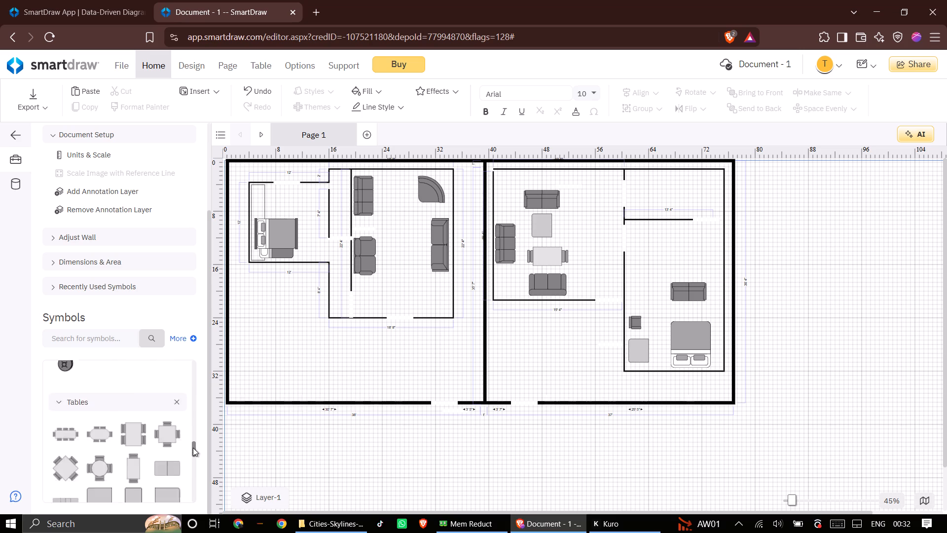
{"action": "left_click_drag", "start_coordinate": [193, 448], "coordinate": [193, 458]}
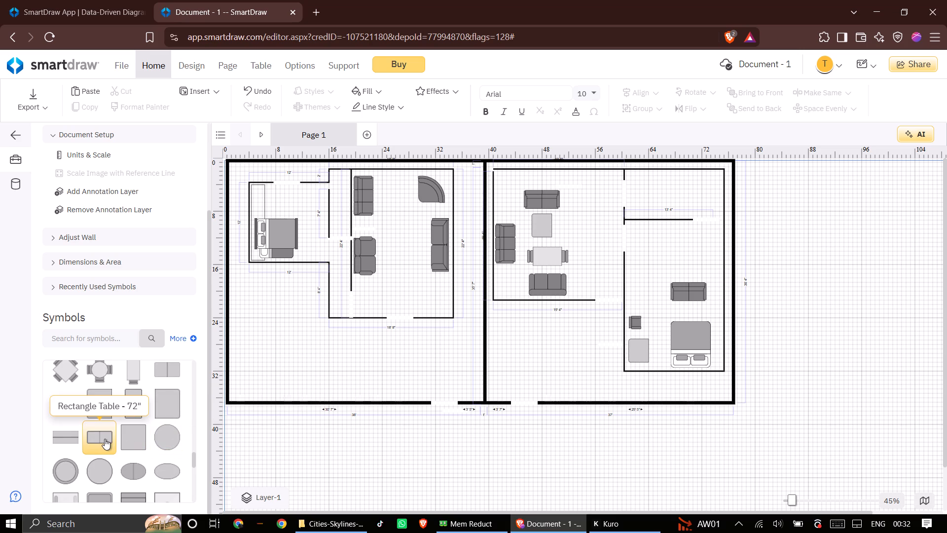
{"action": "left_click", "coordinate": [103, 439]}
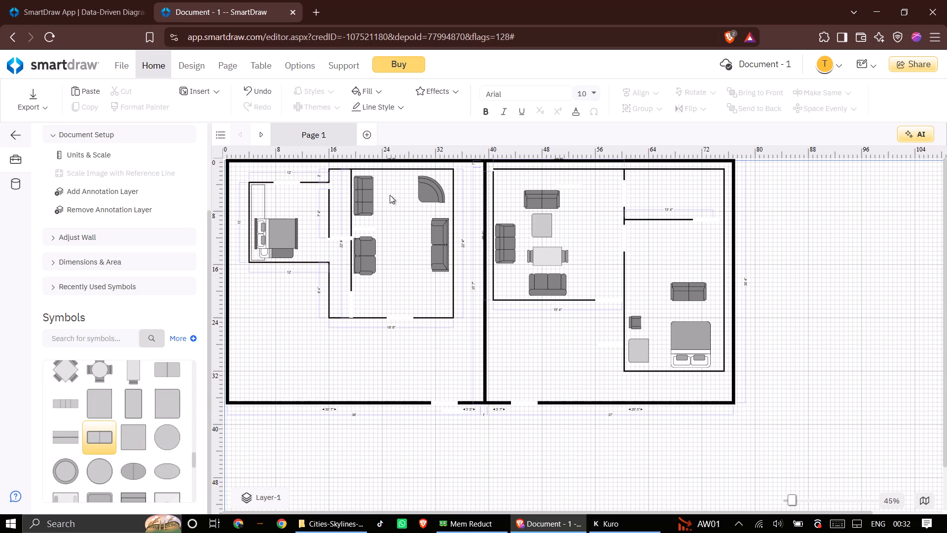
{"action": "left_click_drag", "start_coordinate": [100, 436], "coordinate": [377, 202]}
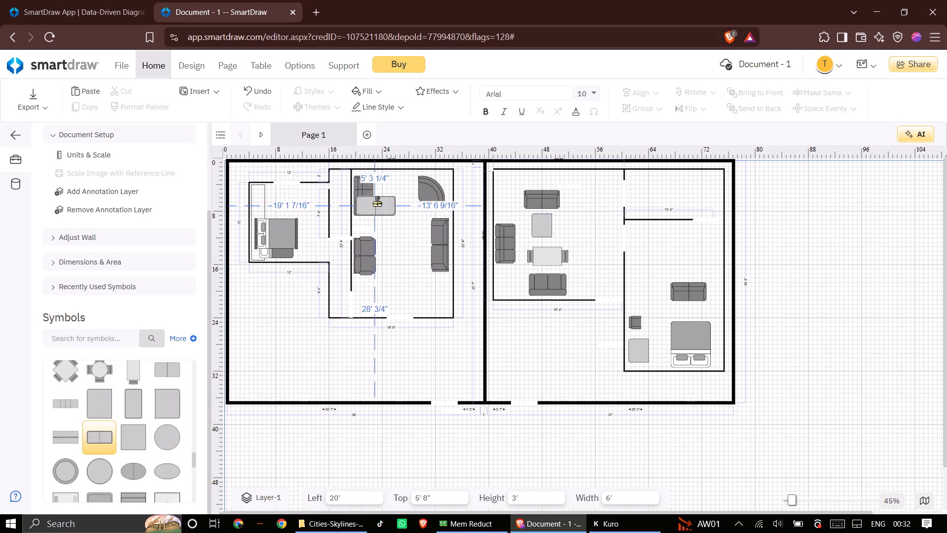
{"action": "left_click_drag", "start_coordinate": [377, 202], "coordinate": [393, 206]}
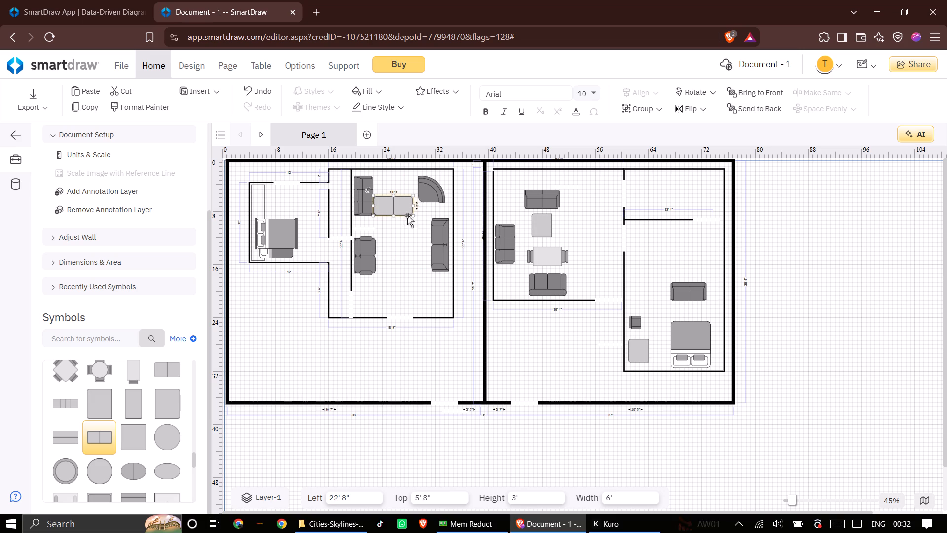
Turn the 72" table vertical and move it beside the right-wall sofa, at about 26' 1 3/4" left and 11' 10 1/4" top.
{"action": "left_click_drag", "start_coordinate": [367, 190], "coordinate": [391, 188]}
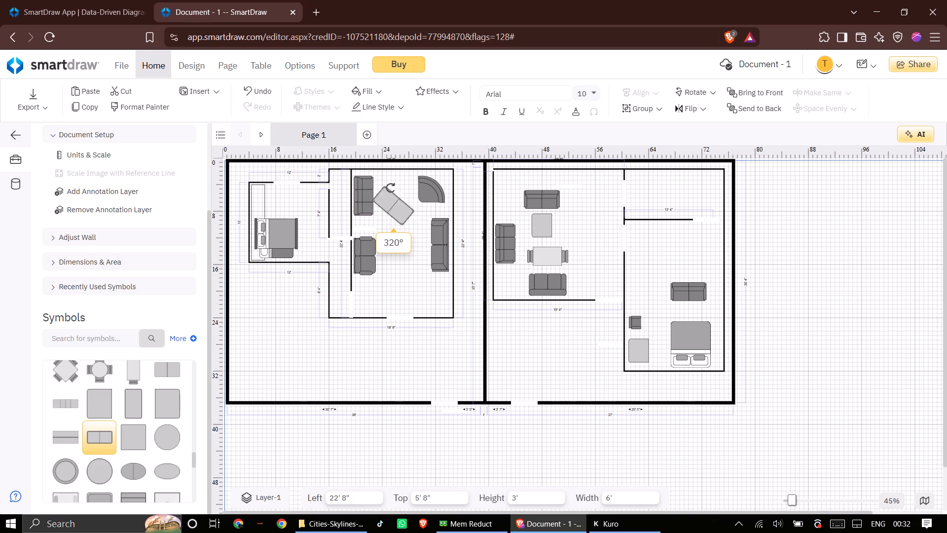
{"action": "left_click_drag", "start_coordinate": [391, 188], "coordinate": [403, 186]}
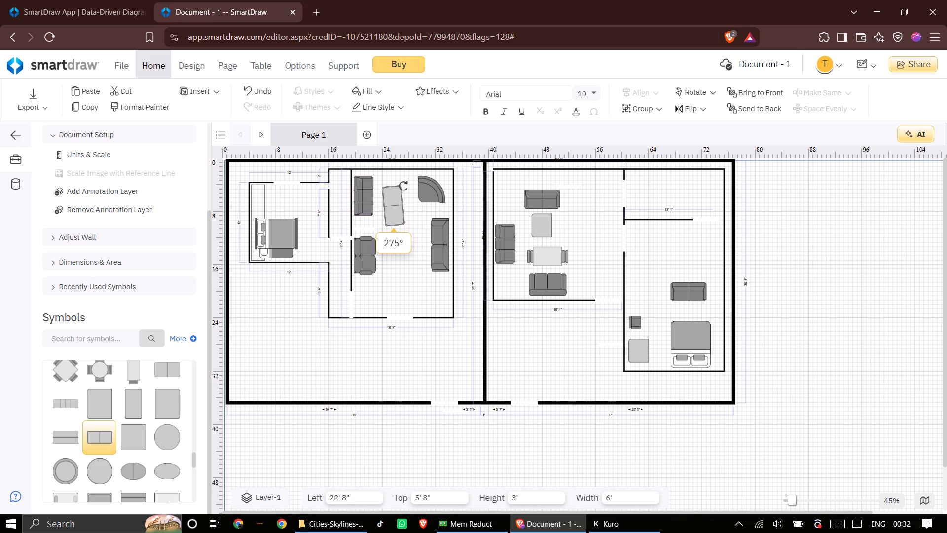
{"action": "left_click_drag", "start_coordinate": [403, 186], "coordinate": [404, 186]}
{"action": "left_click_drag", "start_coordinate": [397, 209], "coordinate": [396, 204]}
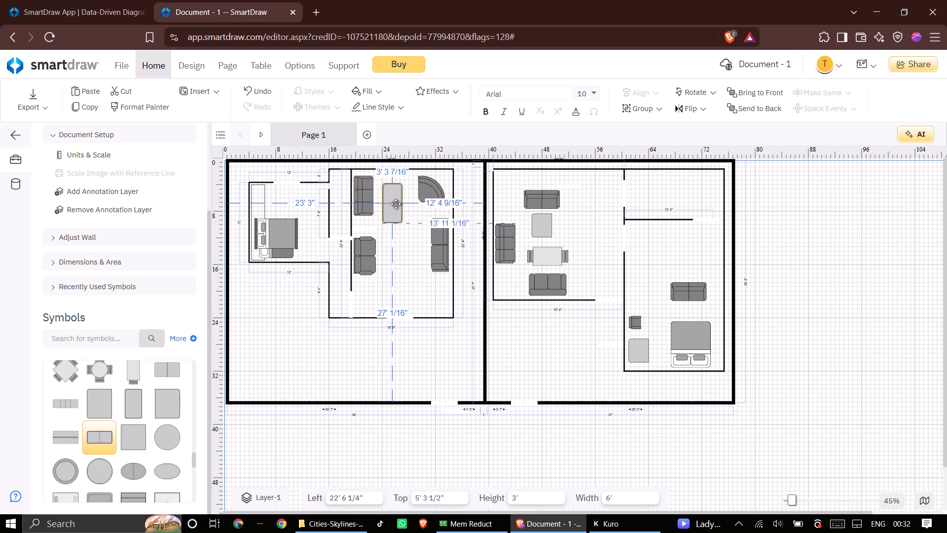
{"action": "left_click_drag", "start_coordinate": [396, 204], "coordinate": [390, 228]}
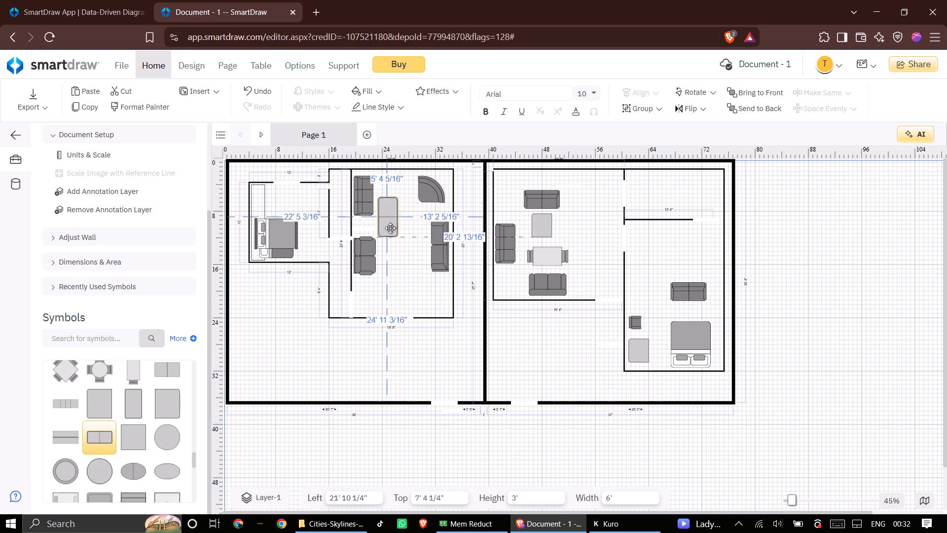
{"action": "left_click_drag", "start_coordinate": [390, 228], "coordinate": [396, 259]}
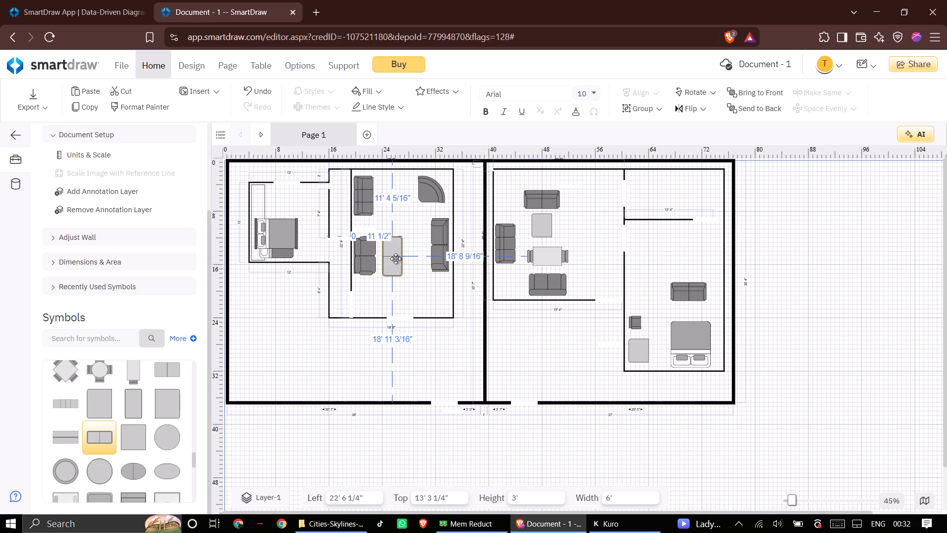
{"action": "left_click_drag", "start_coordinate": [396, 259], "coordinate": [420, 251]}
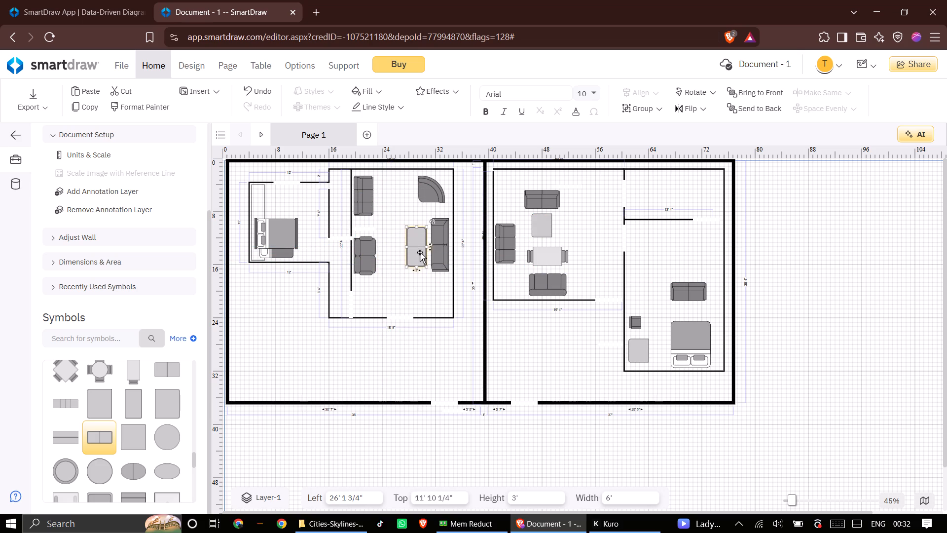
{"action": "left_click", "coordinate": [407, 305]}
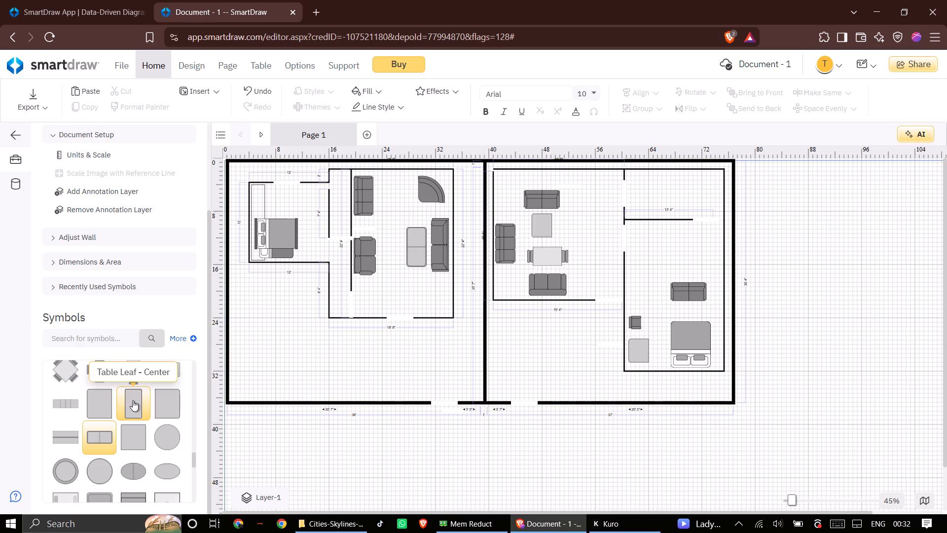
Add a Rectangle Table - 8' x 4' beside the 6' sofa on the left partition and rotate it to 270°.
{"action": "left_click", "coordinate": [61, 439]}
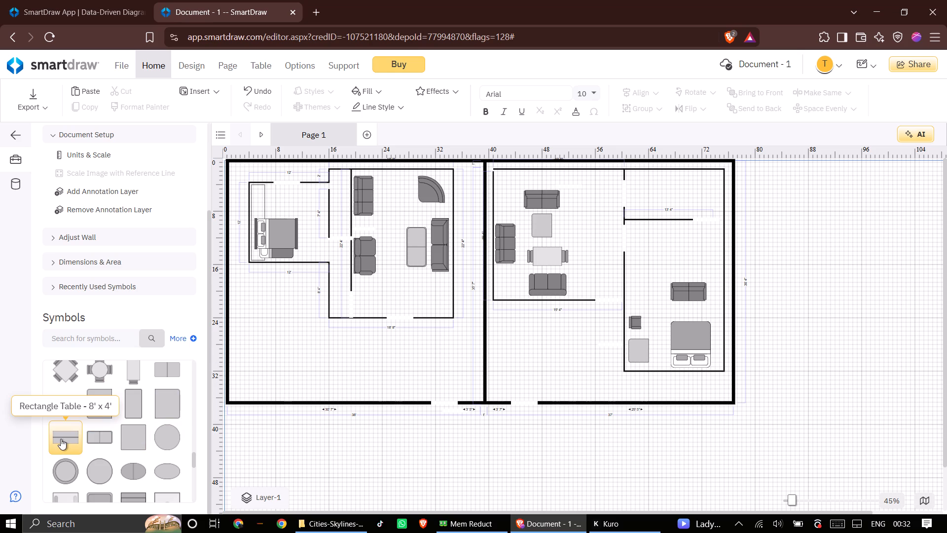
{"action": "left_click_drag", "start_coordinate": [61, 439], "coordinate": [390, 204]}
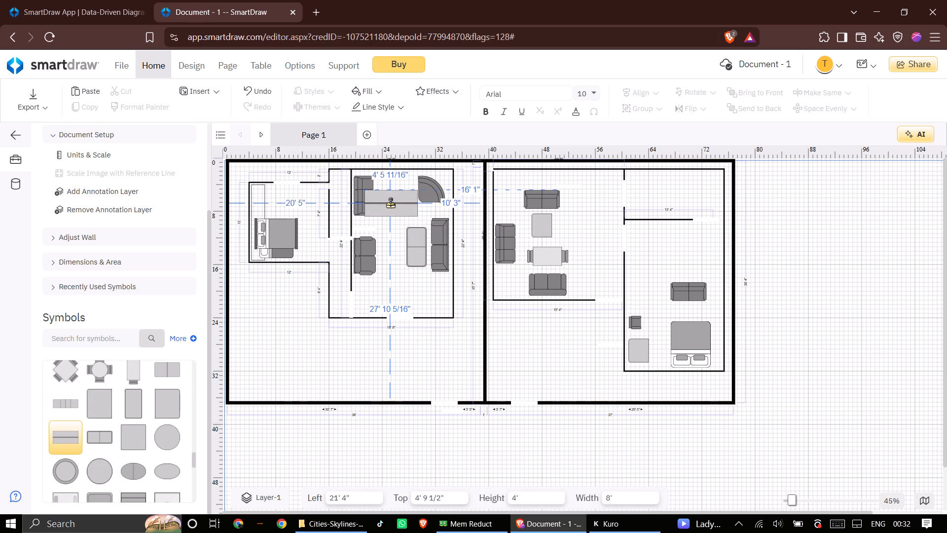
{"action": "left_click_drag", "start_coordinate": [390, 204], "coordinate": [390, 203]}
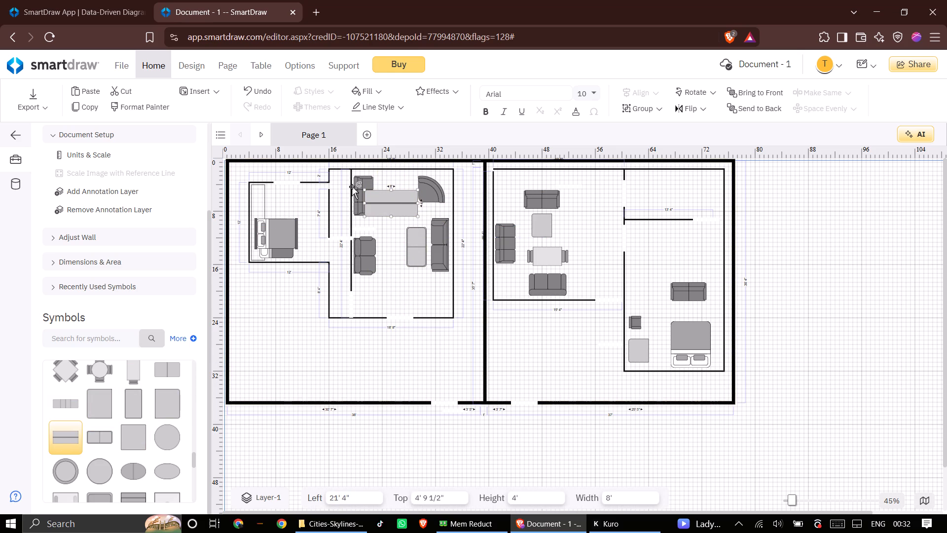
{"action": "left_click_drag", "start_coordinate": [358, 185], "coordinate": [403, 180]}
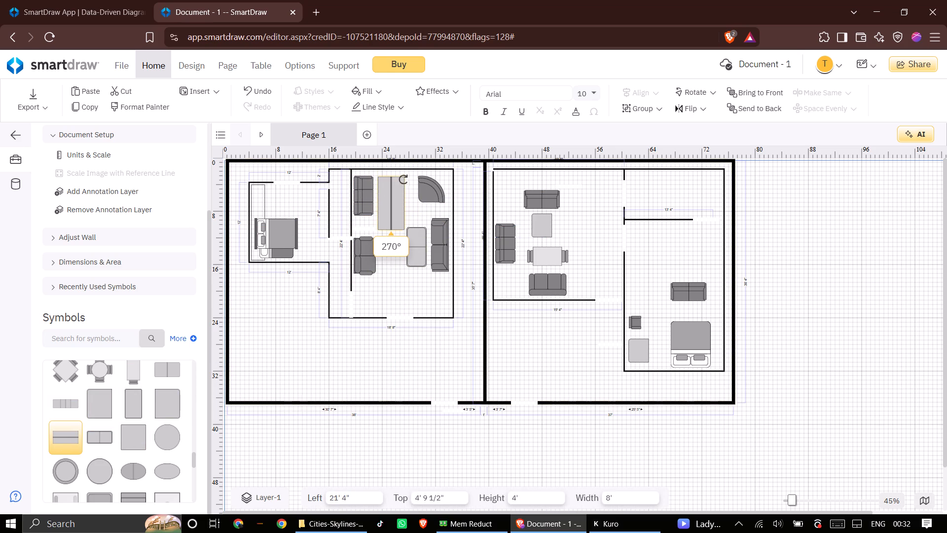
{"action": "left_click_drag", "start_coordinate": [403, 180], "coordinate": [403, 180]}
Shrink the vertical 8' x 4' table to about 2' by 5' 7", alongside the 6' sofa.
{"action": "left_click_drag", "start_coordinate": [404, 229], "coordinate": [399, 219]}
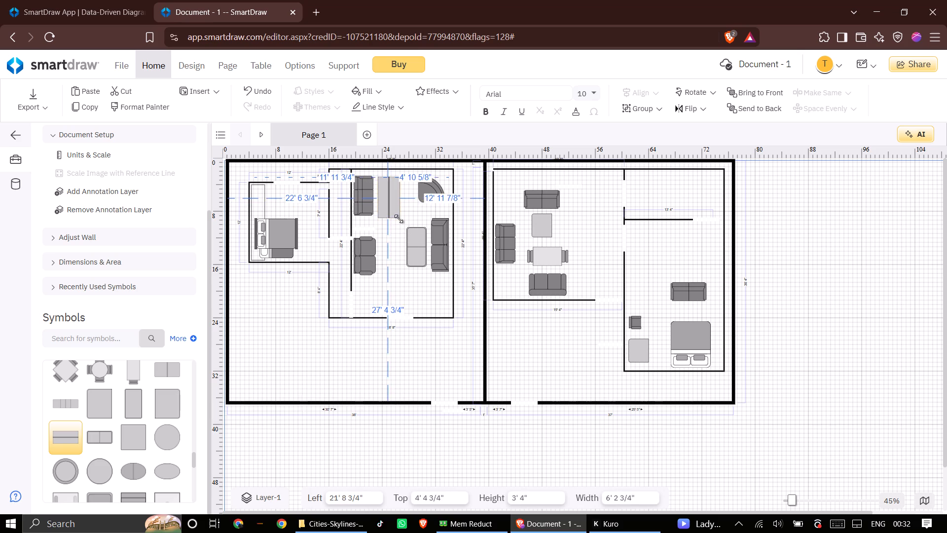
{"action": "left_click_drag", "start_coordinate": [399, 219], "coordinate": [392, 215]}
{"action": "left_click", "coordinate": [383, 193]}
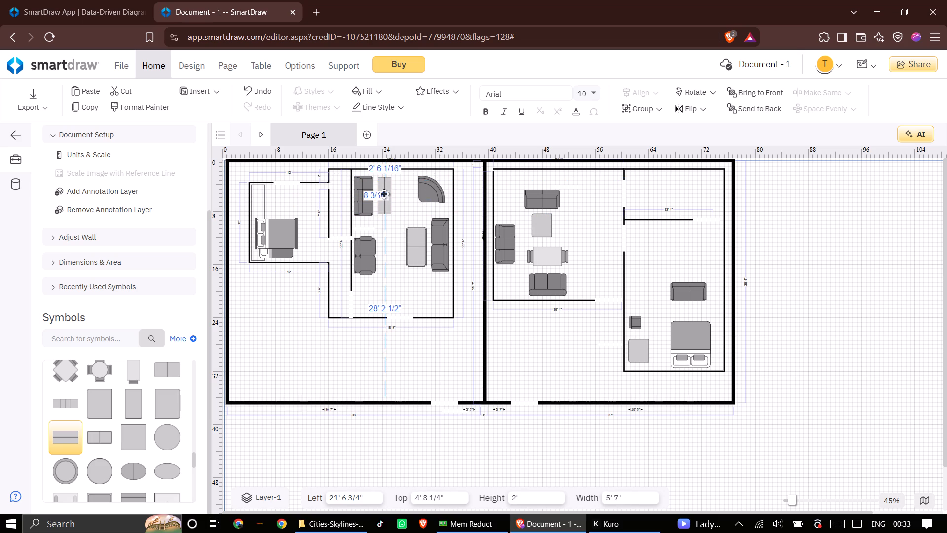
Add a 4' by 2' 6" oval table near the curved corner sofa and tilt it steeply to face the sofa.
{"action": "scroll", "coordinate": [139, 457], "scroll_direction": "down", "scroll_amount": 1}
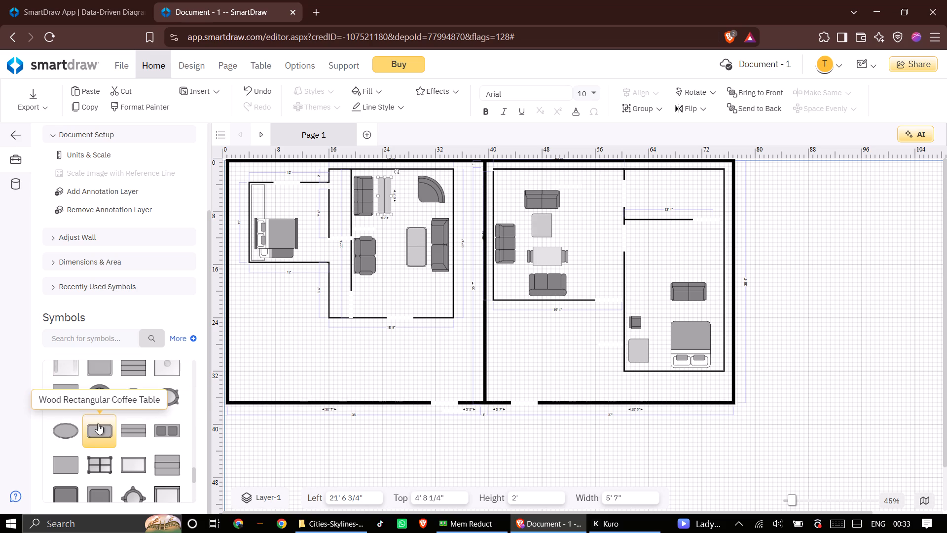
{"action": "left_click", "coordinate": [73, 434]}
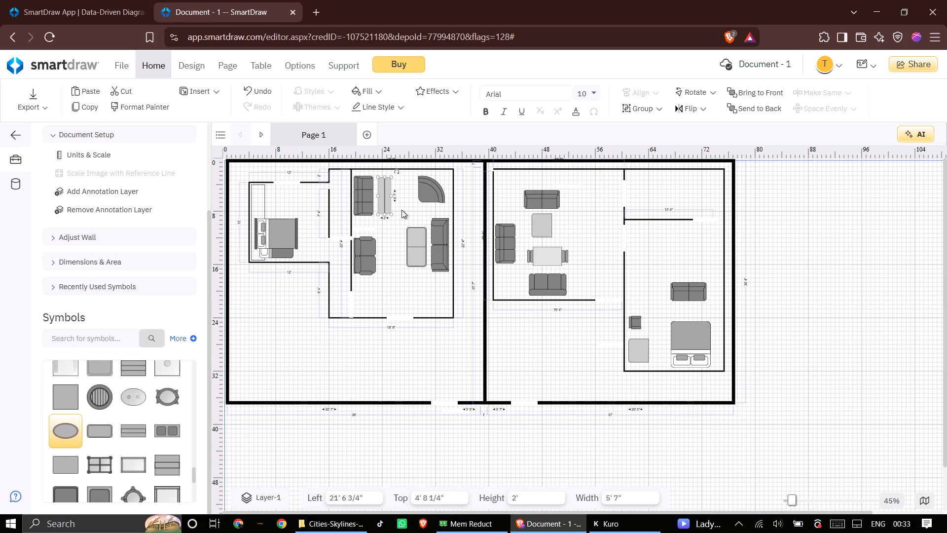
{"action": "left_click_drag", "start_coordinate": [69, 429], "coordinate": [404, 219]}
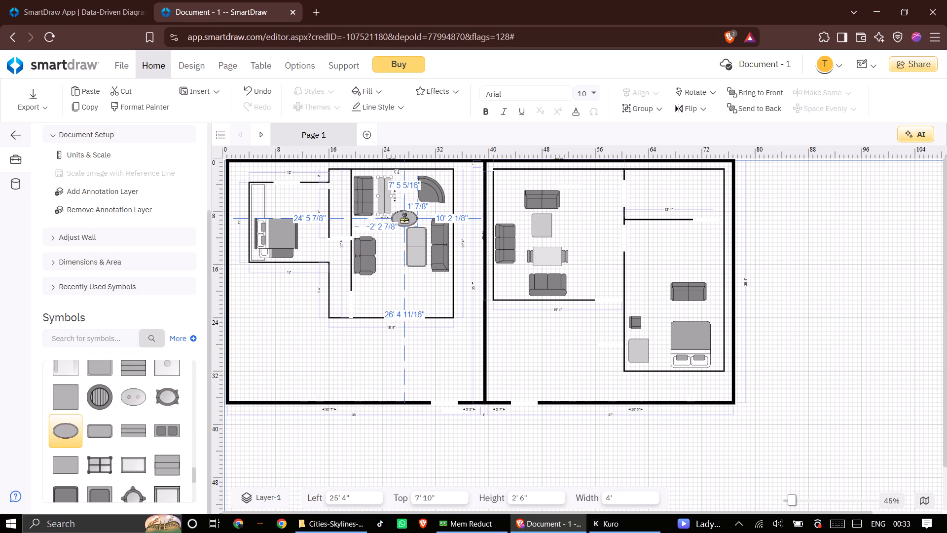
{"action": "left_click_drag", "start_coordinate": [404, 219], "coordinate": [409, 210]}
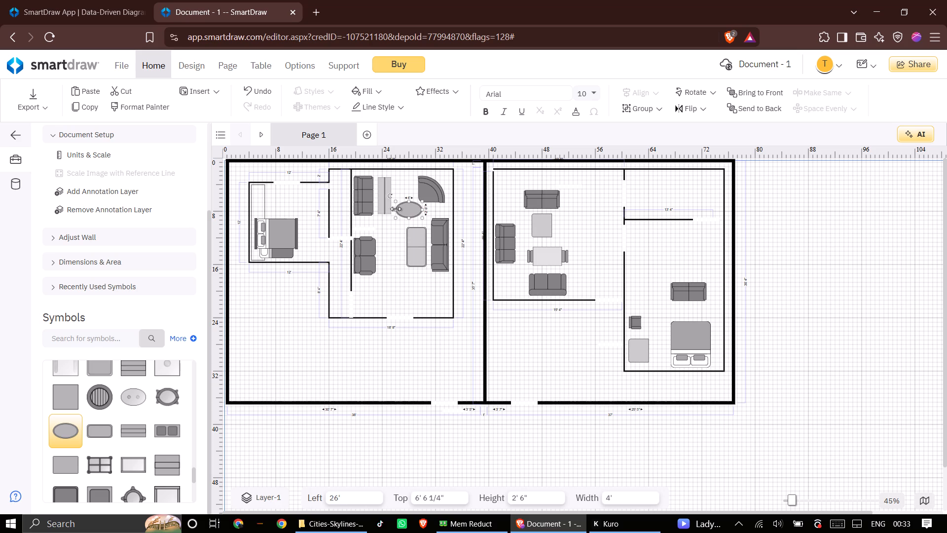
{"action": "left_click_drag", "start_coordinate": [393, 197], "coordinate": [399, 190]}
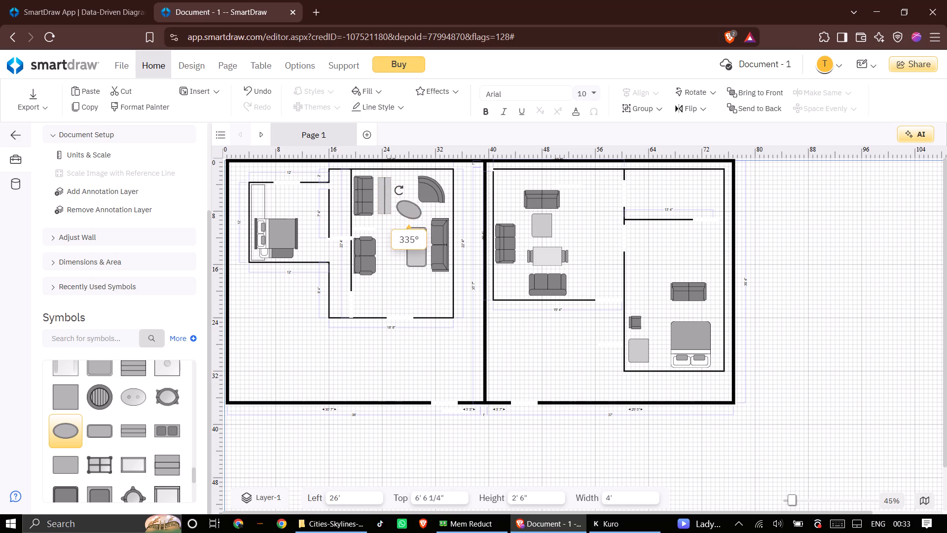
{"action": "left_click_drag", "start_coordinate": [399, 190], "coordinate": [412, 190]}
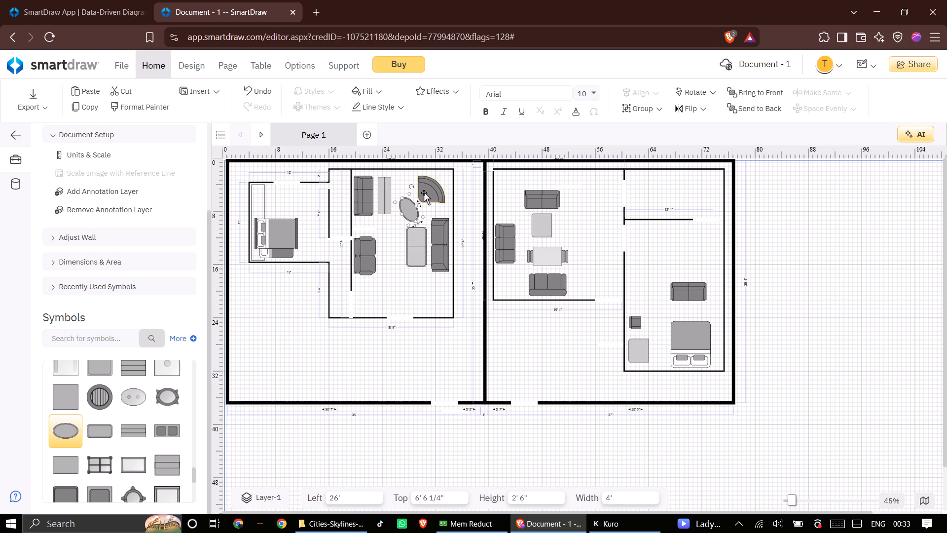
Move the curved corner sofa closer to the room's upper-right corner, at about 29' 10 3/4" left and 2' 3" top.
{"action": "left_click", "coordinate": [424, 192]}
{"action": "left_click", "coordinate": [424, 192]}
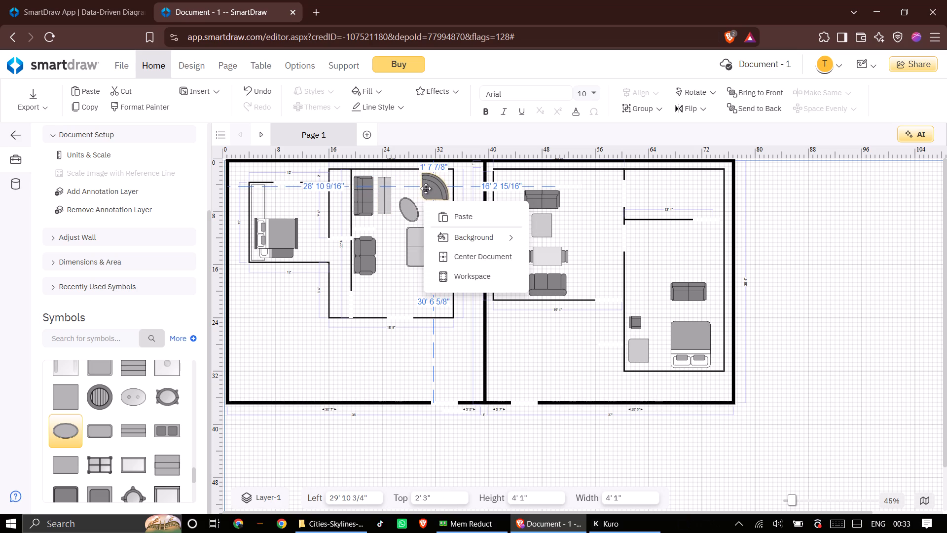
Move the tilted oval table closer to the corner sofa, at about 26' 6 11/16" left and 5' 11 1/8" top.
{"action": "left_click", "coordinate": [407, 205]}
{"action": "left_click_drag", "start_coordinate": [407, 206], "coordinate": [407, 203]}
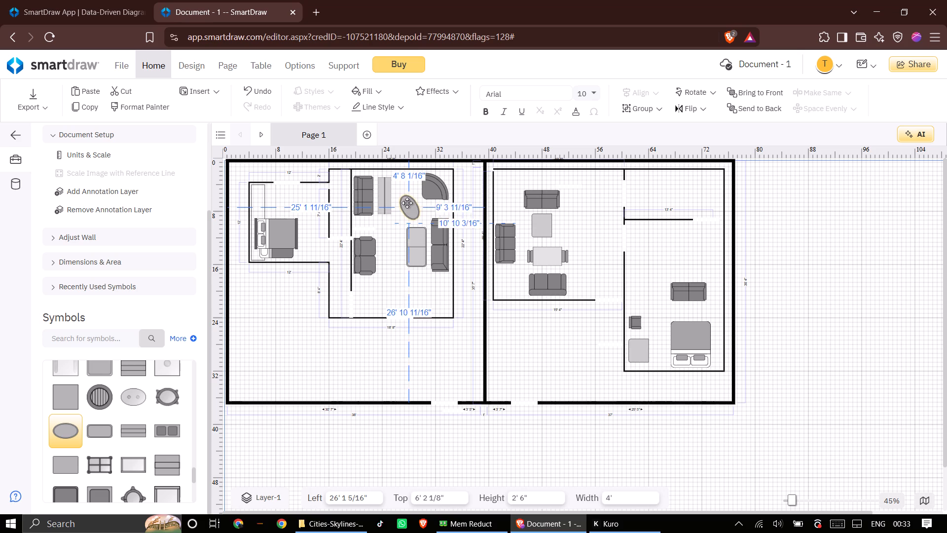
{"action": "left_click_drag", "start_coordinate": [407, 203], "coordinate": [412, 202]}
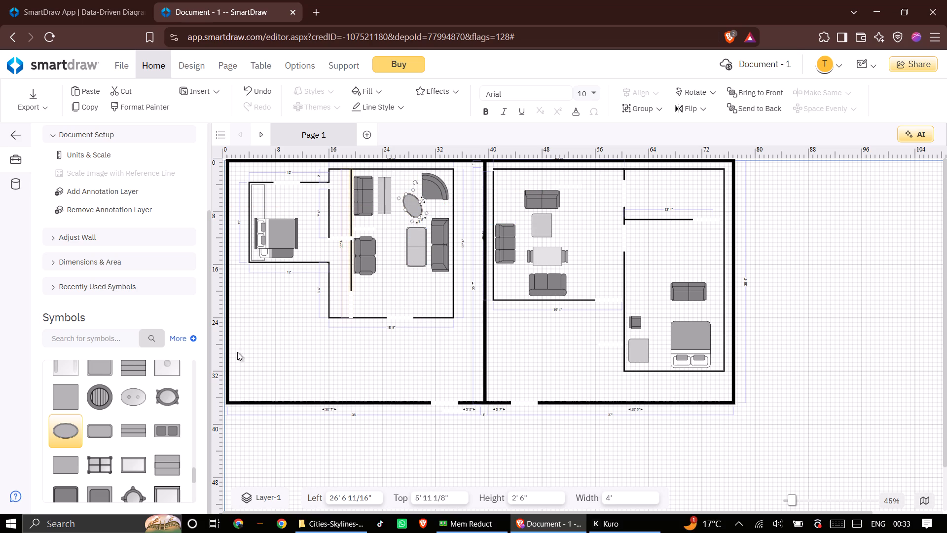
Add a 4' by 2' 6" framed rectangular table beside the left partition's loveseat and rotate it to nearly vertical.
{"action": "left_click", "coordinate": [131, 456]}
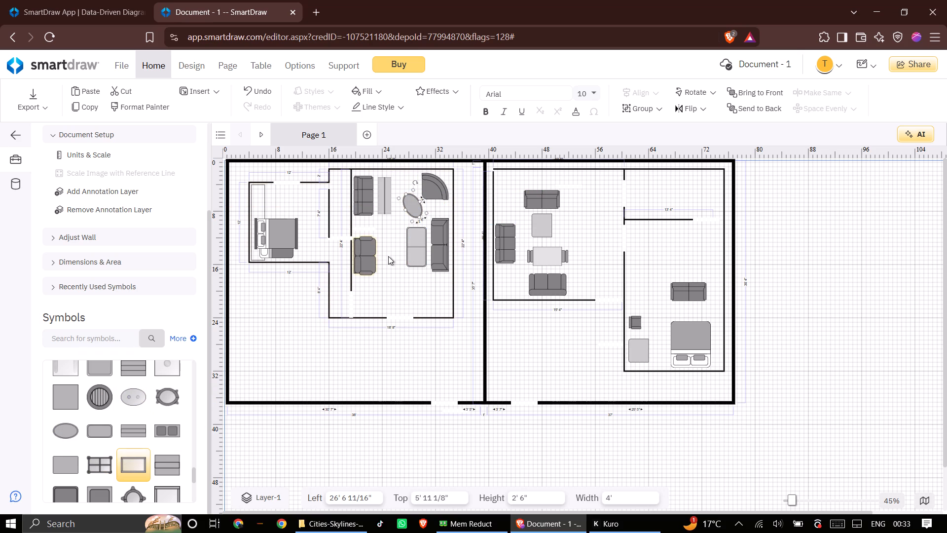
{"action": "left_click_drag", "start_coordinate": [122, 474], "coordinate": [383, 266]}
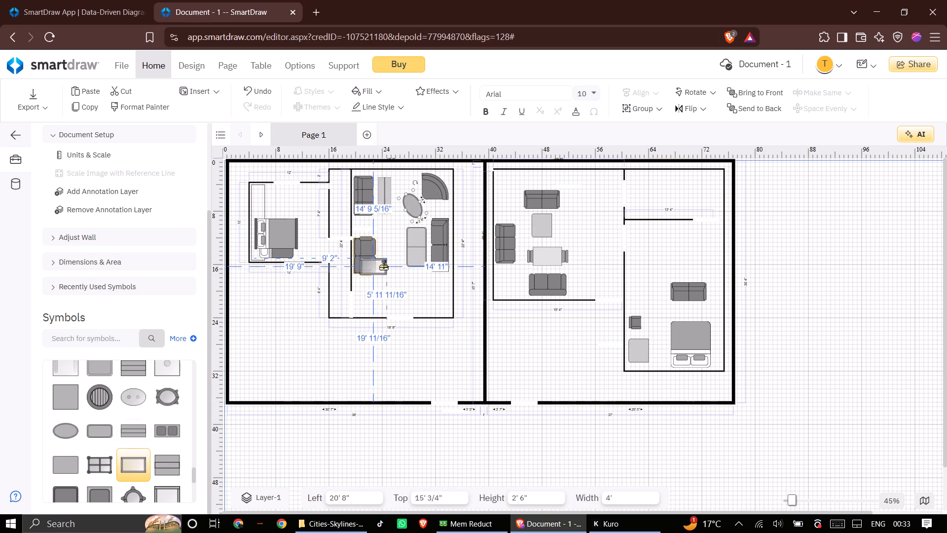
{"action": "left_click_drag", "start_coordinate": [383, 266], "coordinate": [391, 263]}
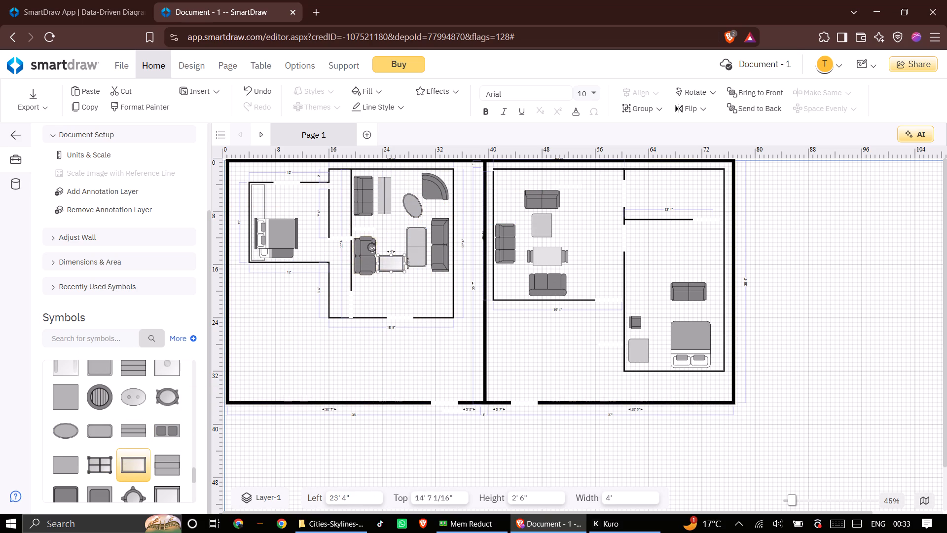
{"action": "left_click_drag", "start_coordinate": [374, 249], "coordinate": [402, 246]}
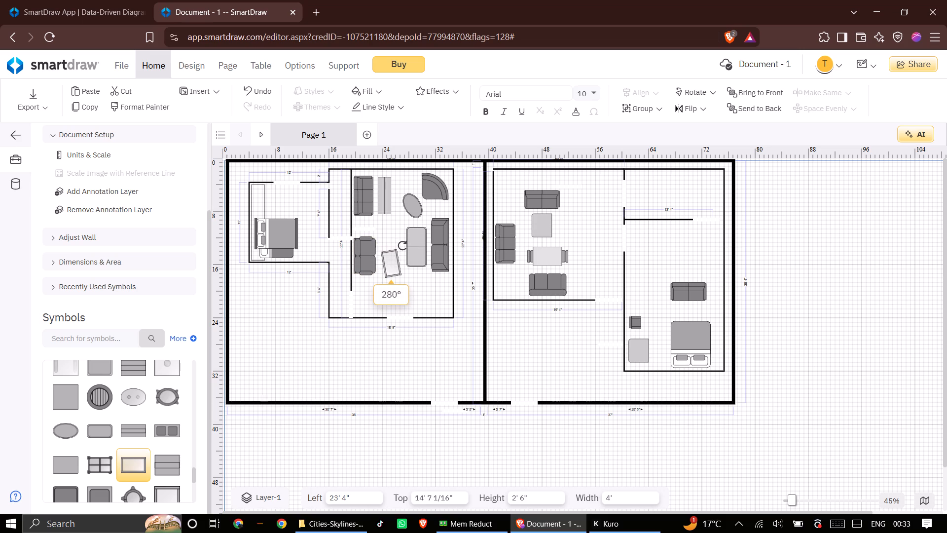
{"action": "left_click_drag", "start_coordinate": [402, 246], "coordinate": [404, 250]}
{"action": "left_click", "coordinate": [404, 250]}
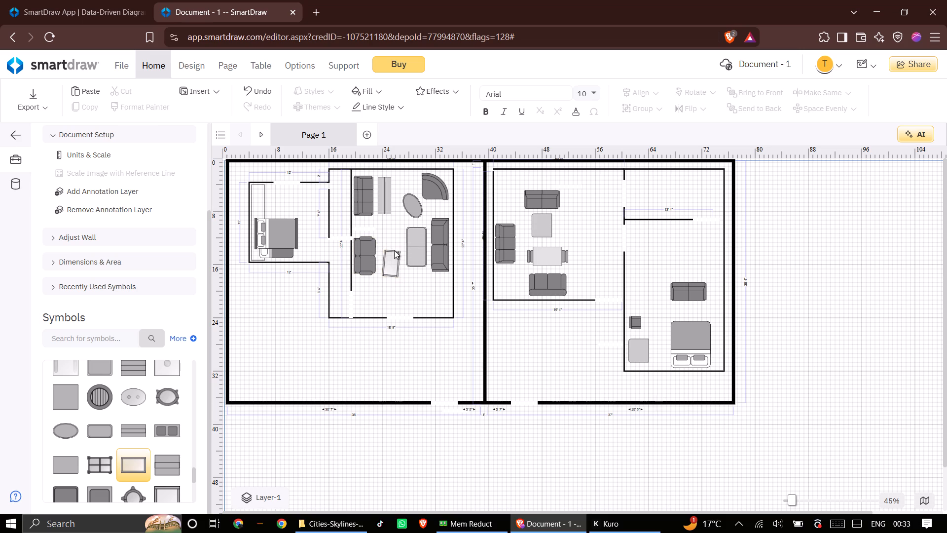
Straighten the framed rectangular table to vertical and move it to about 23' 2 1/8" left and 13' 5 1/4" top, alongside the loveseat.
{"action": "left_click", "coordinate": [394, 264]}
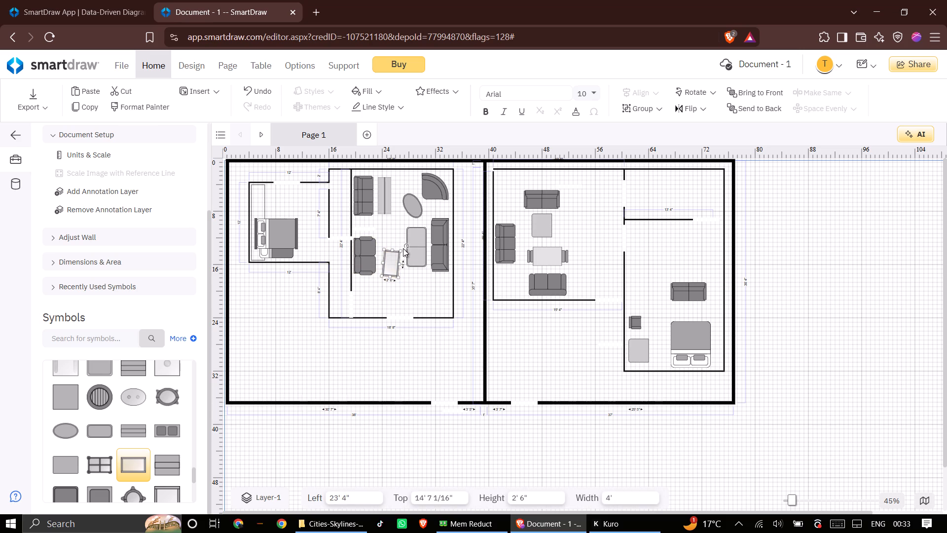
{"action": "left_click", "coordinate": [403, 248]}
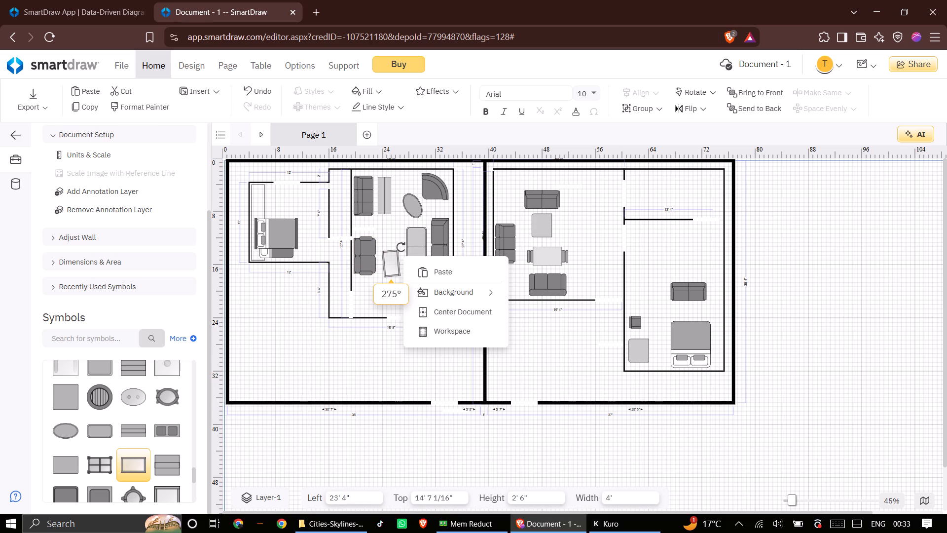
{"action": "left_click", "coordinate": [401, 247]}
{"action": "left_click", "coordinate": [389, 257]}
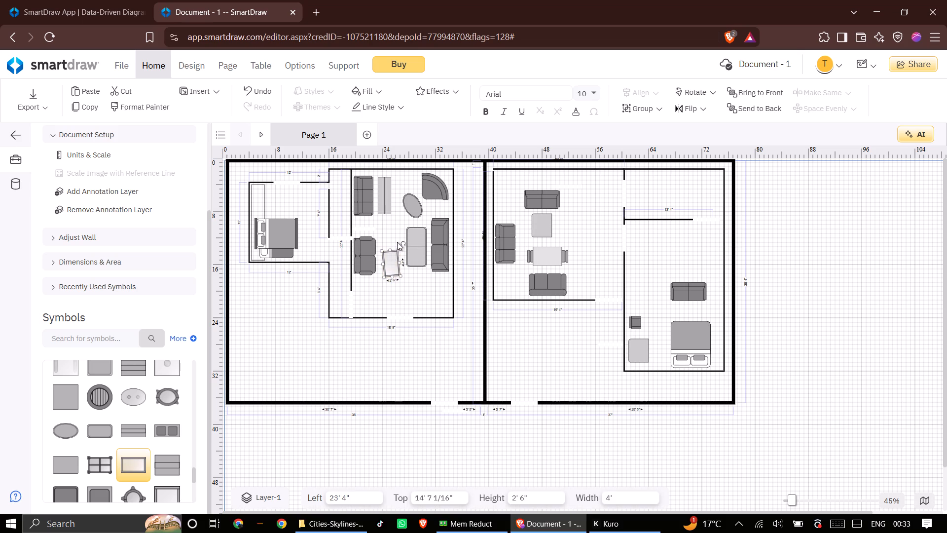
{"action": "left_click", "coordinate": [401, 244]}
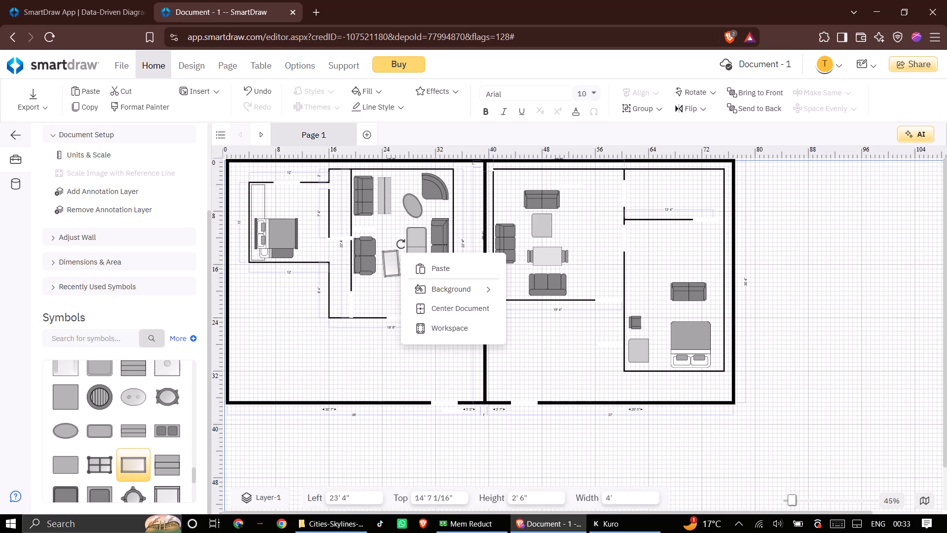
{"action": "left_click_drag", "start_coordinate": [391, 265], "coordinate": [391, 263]}
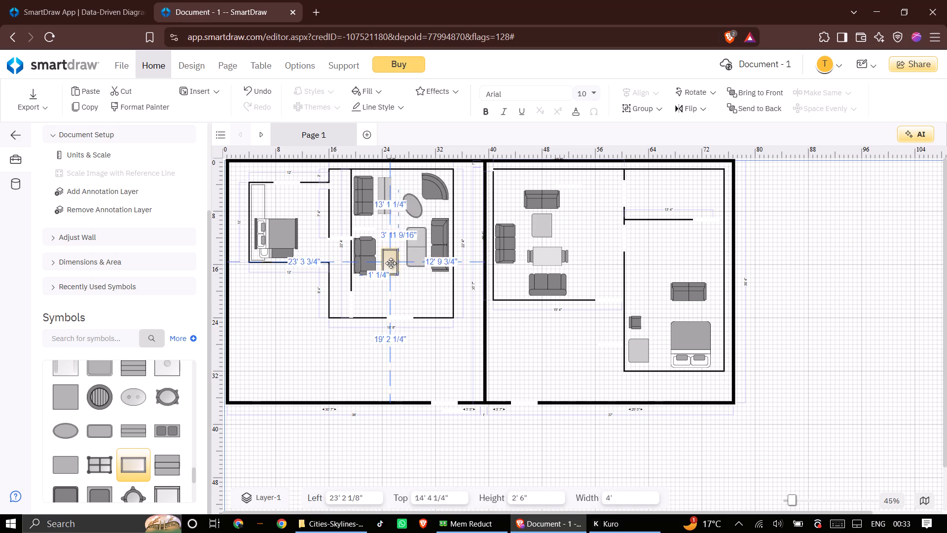
{"action": "left_click_drag", "start_coordinate": [391, 263], "coordinate": [390, 258]}
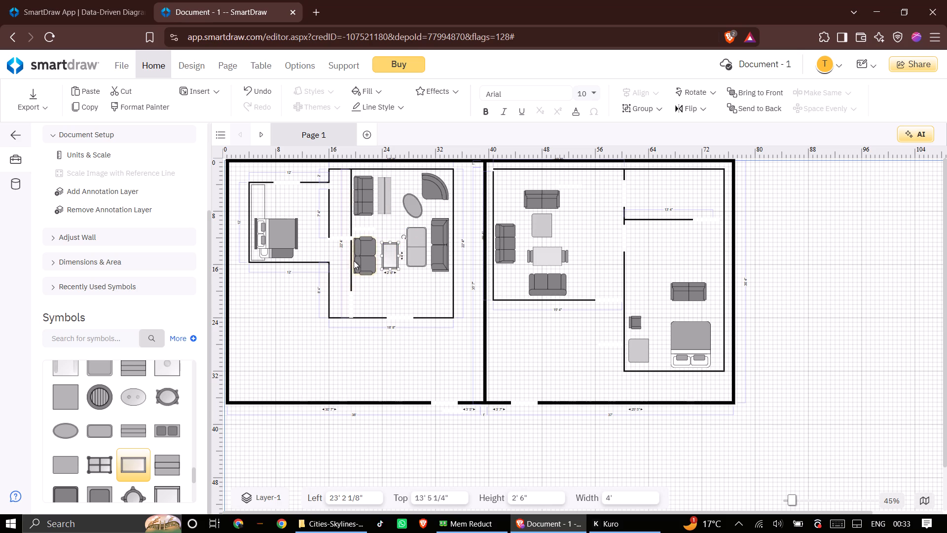
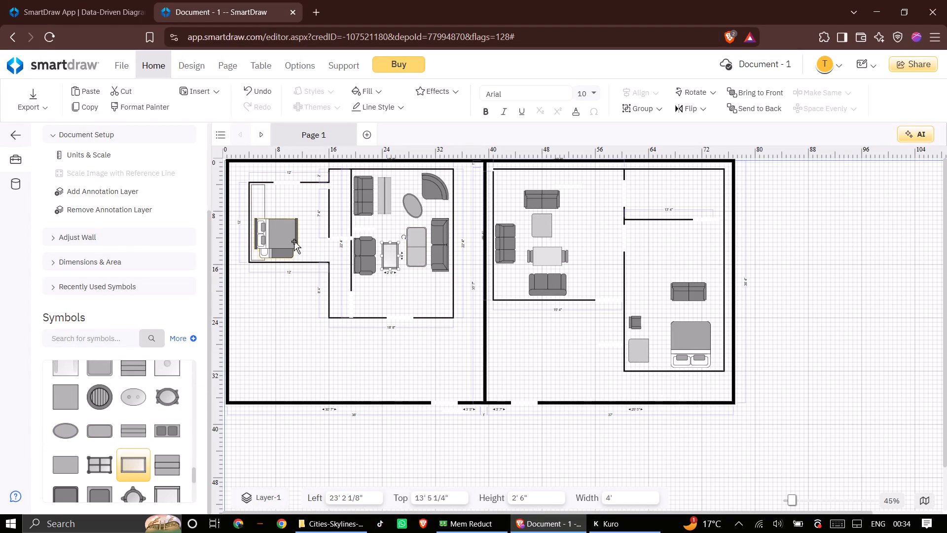
Add a plain 3' 8" by 2' 6" rectangular table above the left bedroom's bed, at about 6' 2 3/4" left and 6' 2 1/2" top.
{"action": "left_click_drag", "start_coordinate": [55, 461], "coordinate": [267, 202]}
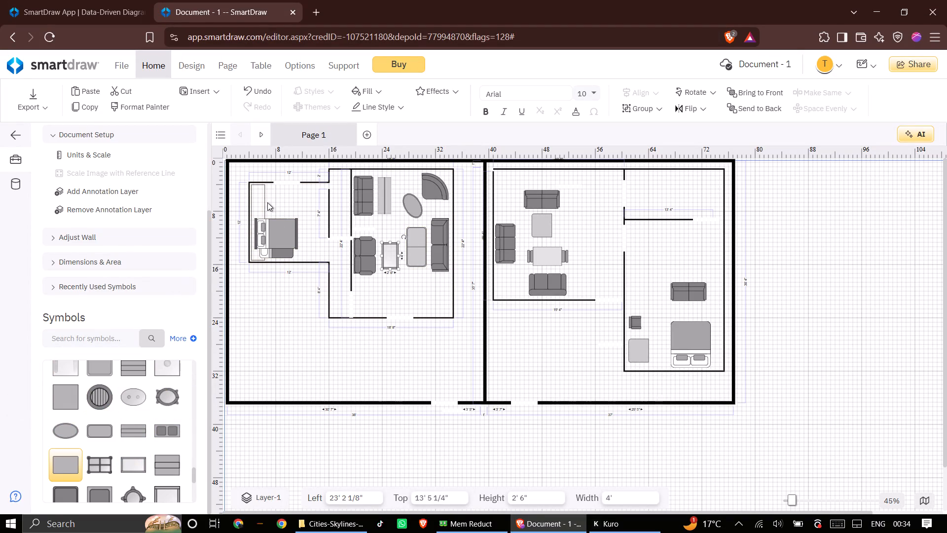
{"action": "left_click_drag", "start_coordinate": [267, 202], "coordinate": [274, 205]}
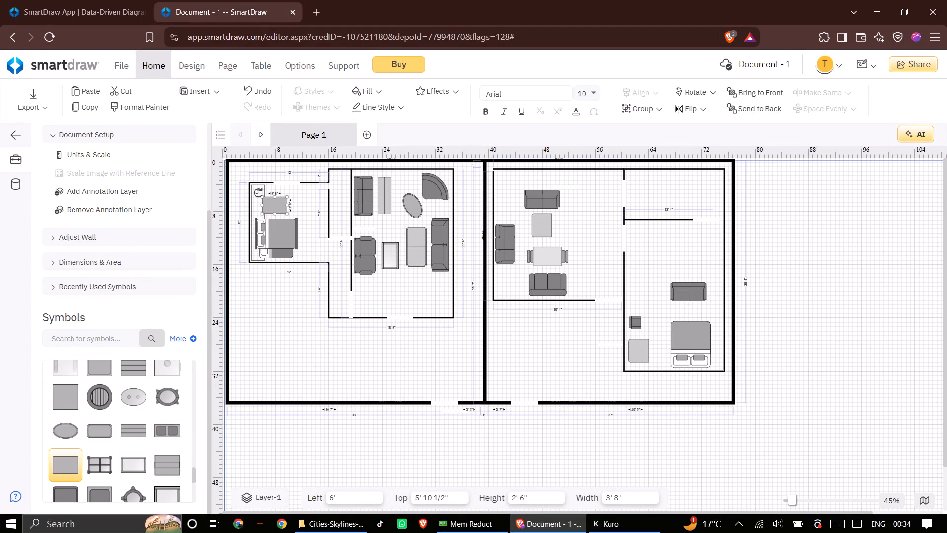
{"action": "left_click", "coordinate": [279, 204]}
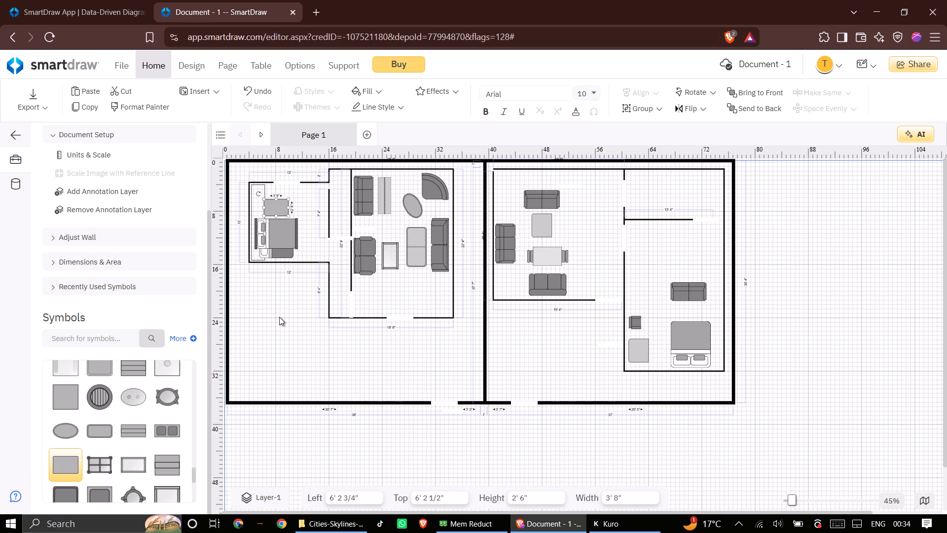
Add a 4' wall opening in the left bedroom's right wall, rotated to nearly vertical, at about 13' 9 9/16" left and 13' 7 3/16" top.
{"action": "scroll", "coordinate": [153, 186], "scroll_direction": "up", "scroll_amount": 3}
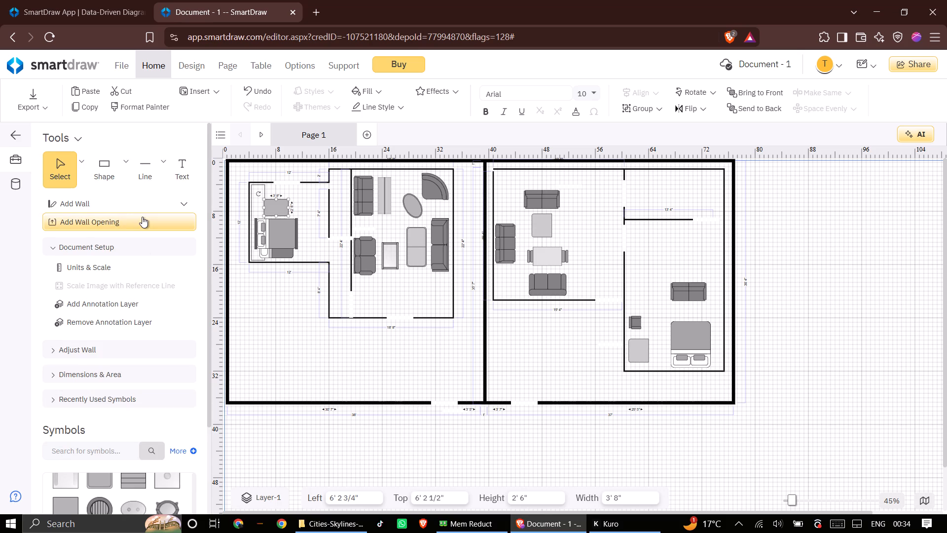
{"action": "left_click", "coordinate": [142, 217]}
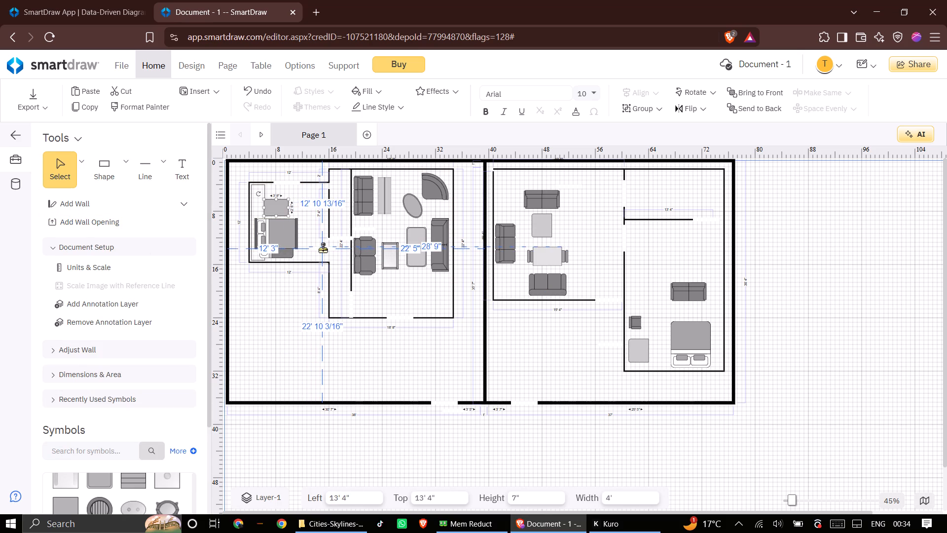
{"action": "left_click", "coordinate": [329, 248]}
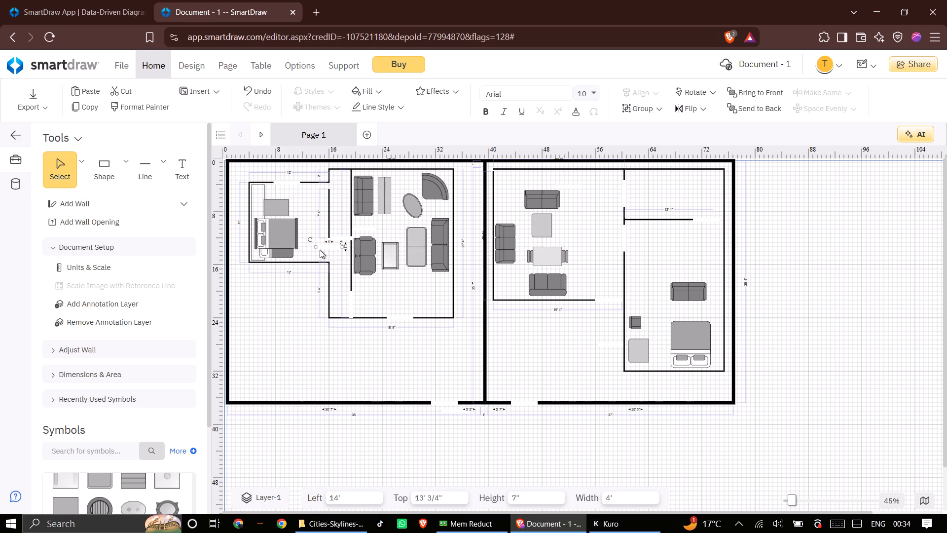
{"action": "left_click_drag", "start_coordinate": [312, 241], "coordinate": [317, 274]}
{"action": "left_click_drag", "start_coordinate": [317, 274], "coordinate": [318, 274]}
{"action": "left_click_drag", "start_coordinate": [328, 243], "coordinate": [328, 251]}
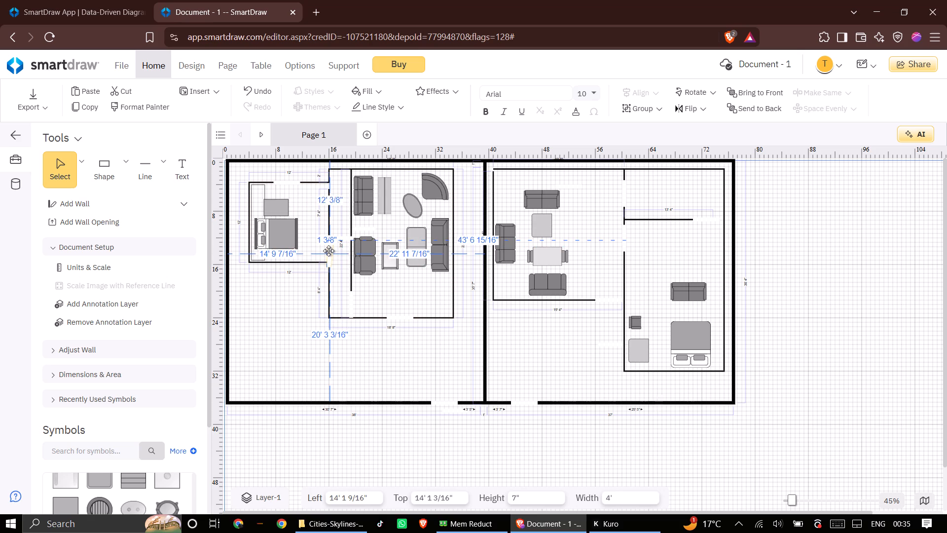
{"action": "left_click_drag", "start_coordinate": [328, 251], "coordinate": [328, 248]}
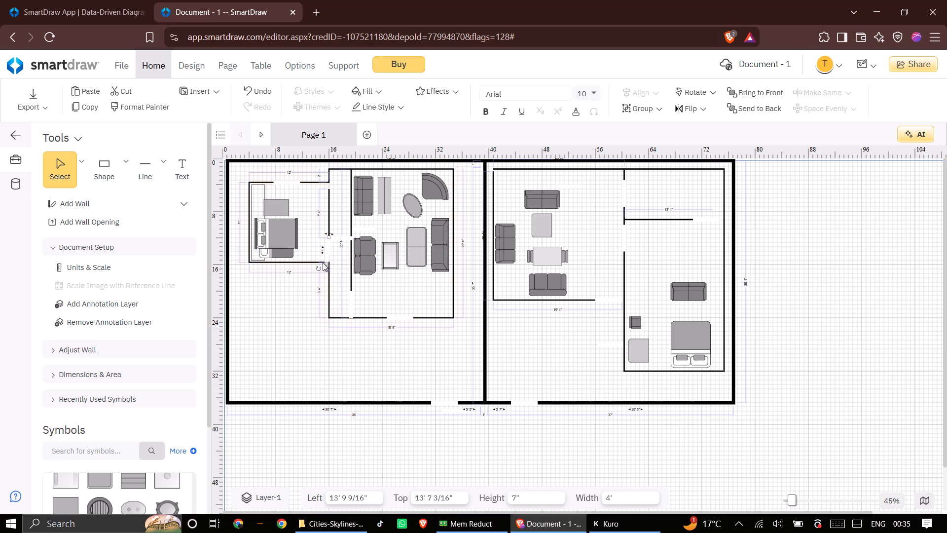
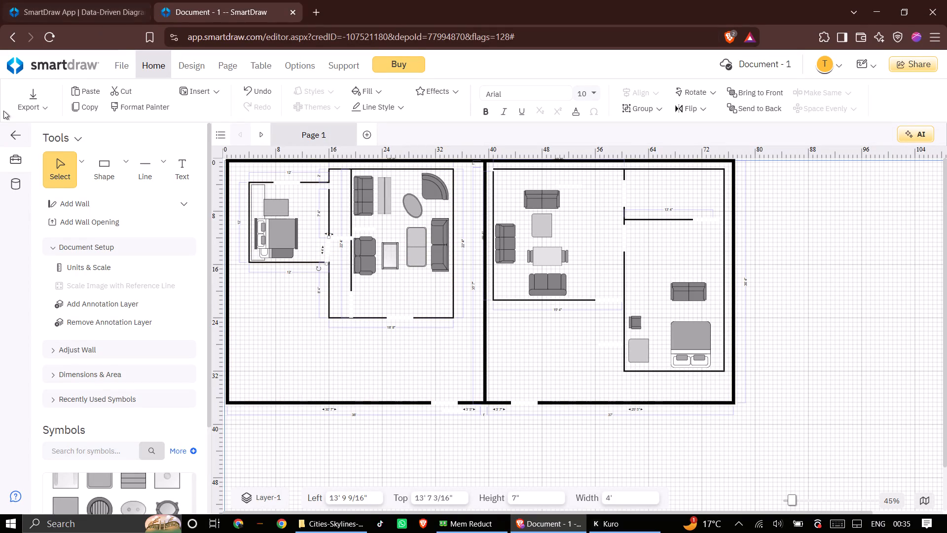
Expand the Bathtubs & Showers symbol library.
{"action": "scroll", "coordinate": [142, 305], "scroll_direction": "down", "scroll_amount": 2}
{"action": "scroll", "coordinate": [154, 400], "scroll_direction": "down", "scroll_amount": 1}
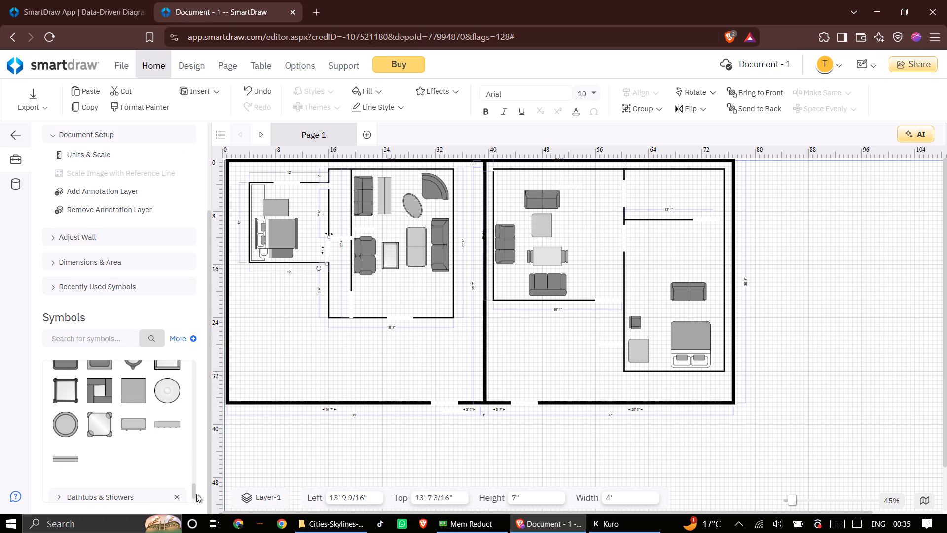
{"action": "left_click_drag", "start_coordinate": [196, 493], "coordinate": [196, 480]}
{"action": "left_click_drag", "start_coordinate": [194, 493], "coordinate": [194, 489]}
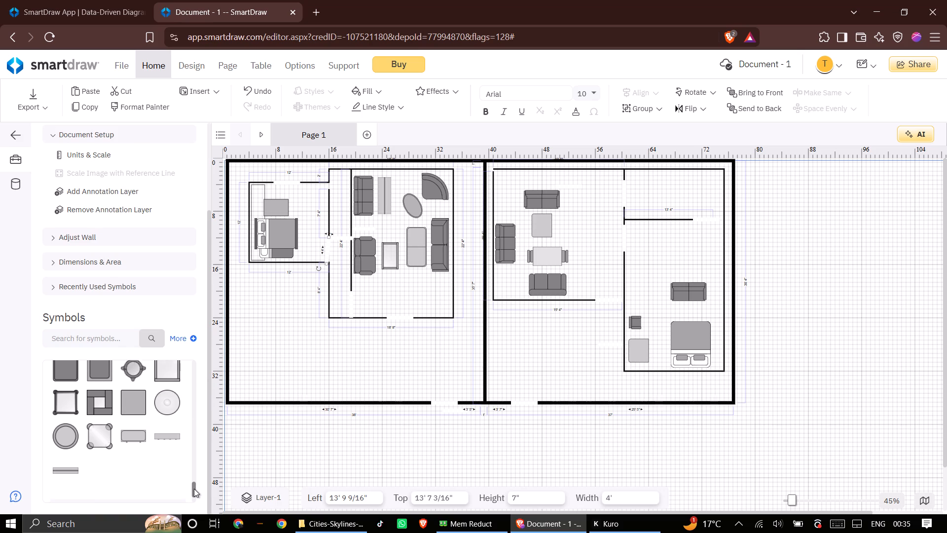
{"action": "left_click_drag", "start_coordinate": [194, 489], "coordinate": [194, 516]}
{"action": "left_click", "coordinate": [158, 459]}
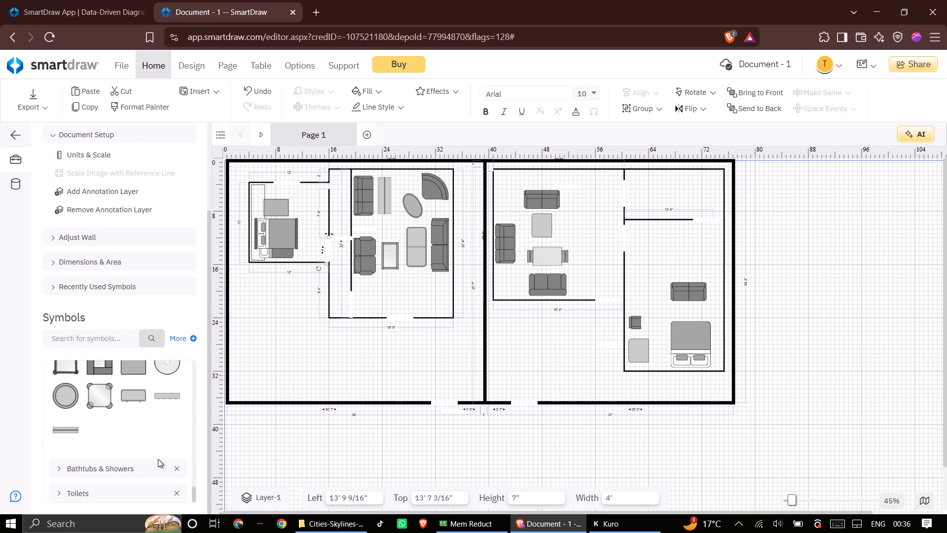
{"action": "left_click", "coordinate": [155, 464]}
{"action": "left_click", "coordinate": [139, 472]}
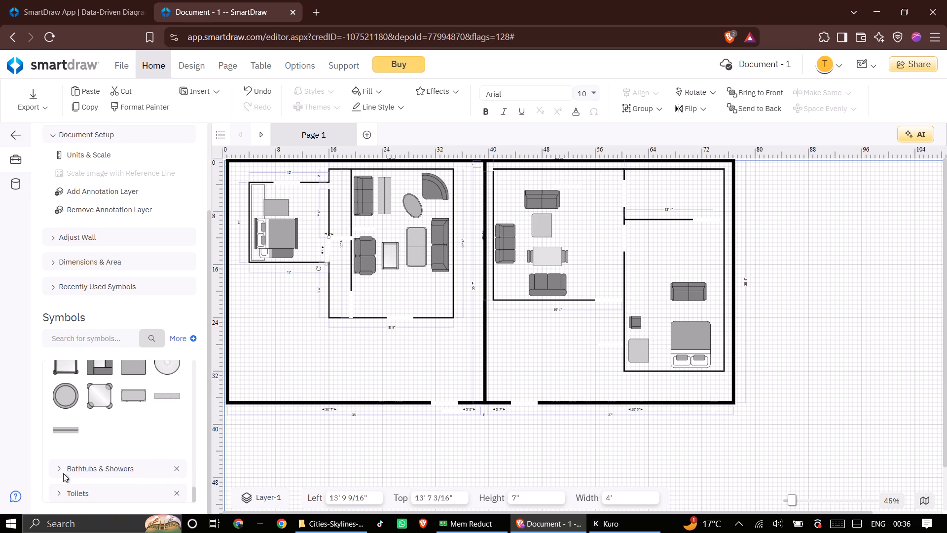
{"action": "left_click", "coordinate": [63, 473]}
{"action": "left_click", "coordinate": [62, 470]}
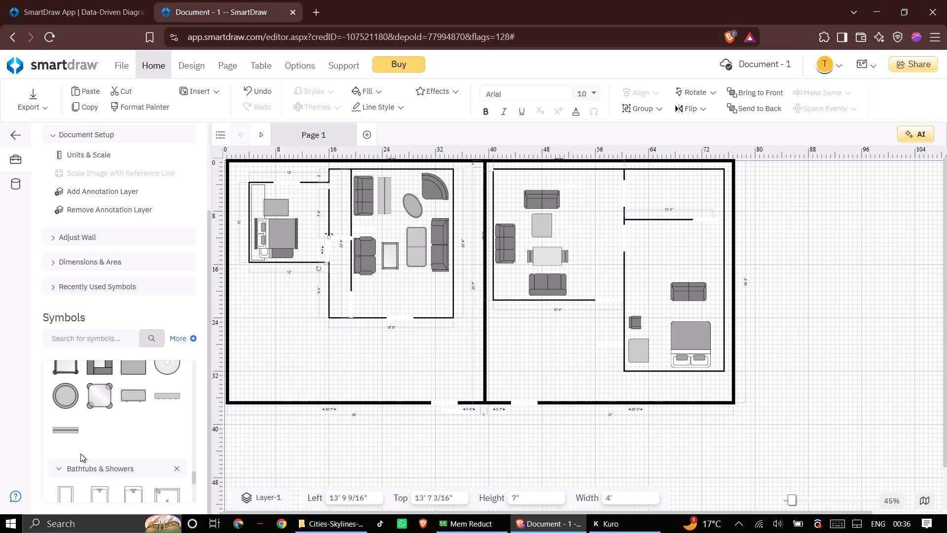
Add a Bathtub at the top of the narrow room beside the left bedroom, resized to about 2' 4 13/16" wide and 4' 9 3/4" high.
{"action": "scroll", "coordinate": [80, 454], "scroll_direction": "down", "scroll_amount": 1}
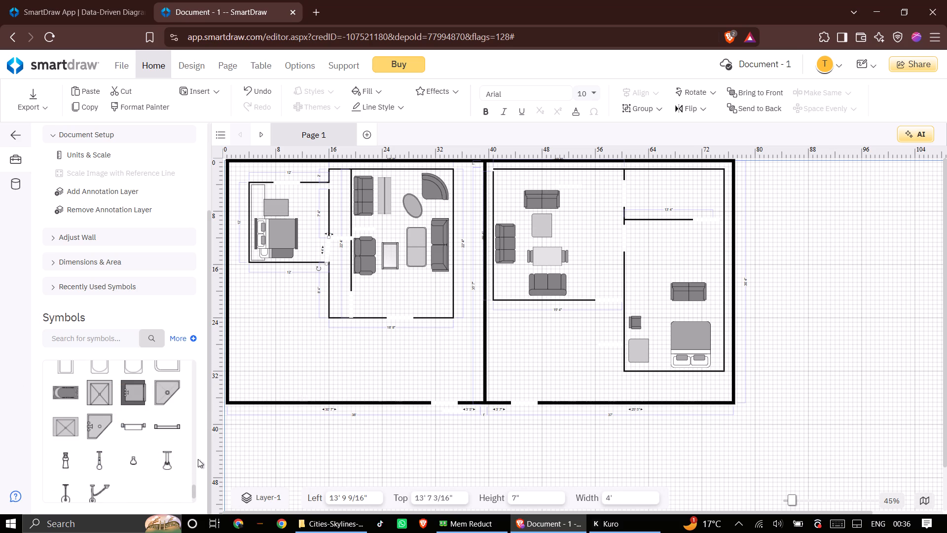
{"action": "left_click_drag", "start_coordinate": [195, 491], "coordinate": [195, 483]}
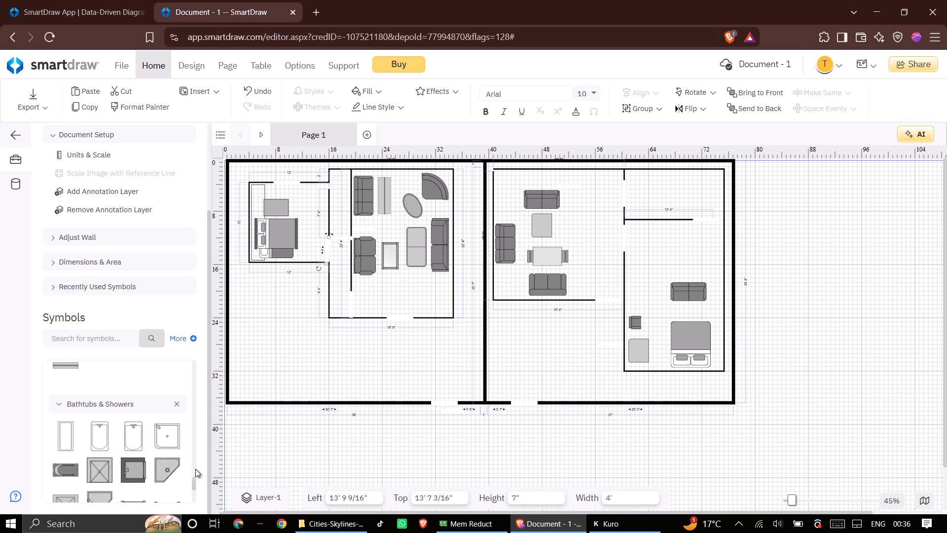
{"action": "left_click", "coordinate": [92, 440]}
{"action": "left_click_drag", "start_coordinate": [92, 440], "coordinate": [327, 331]}
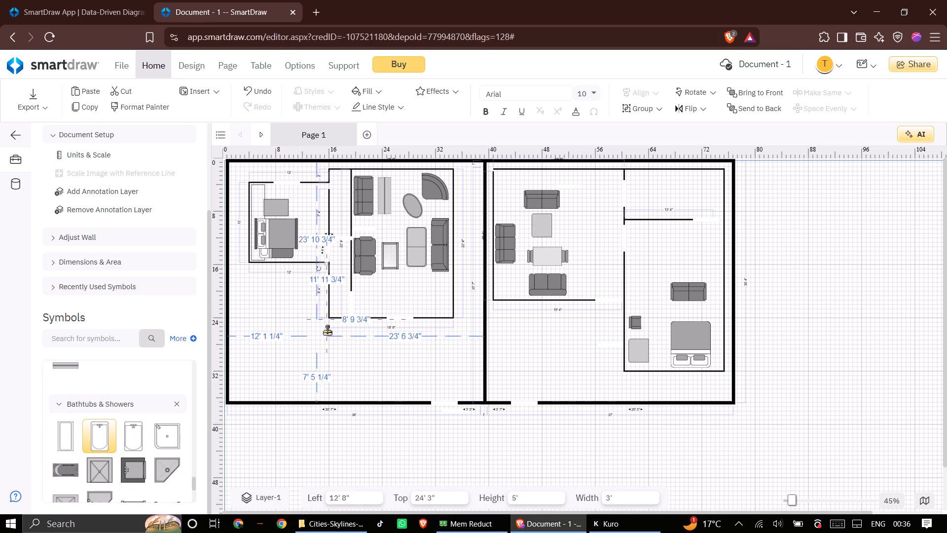
{"action": "left_click_drag", "start_coordinate": [327, 331], "coordinate": [341, 197]}
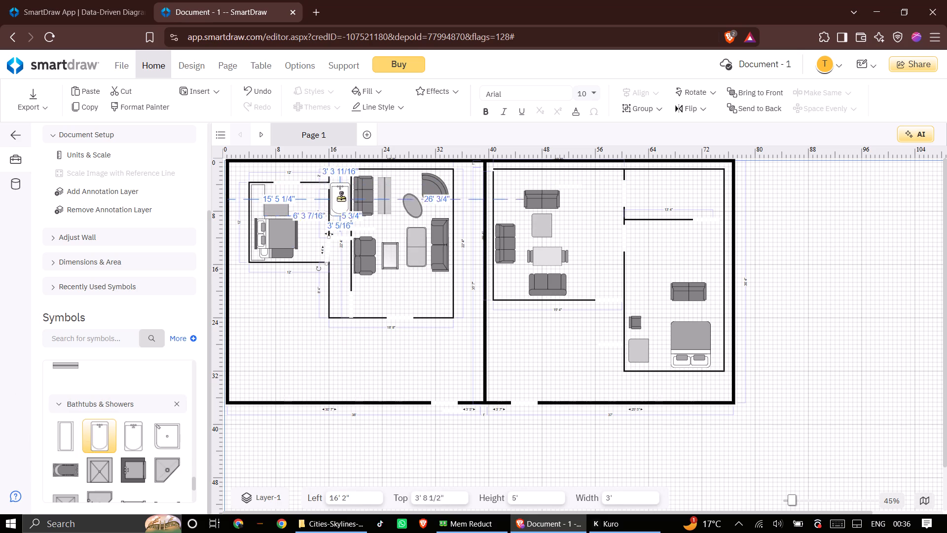
{"action": "left_click_drag", "start_coordinate": [341, 197], "coordinate": [341, 195]}
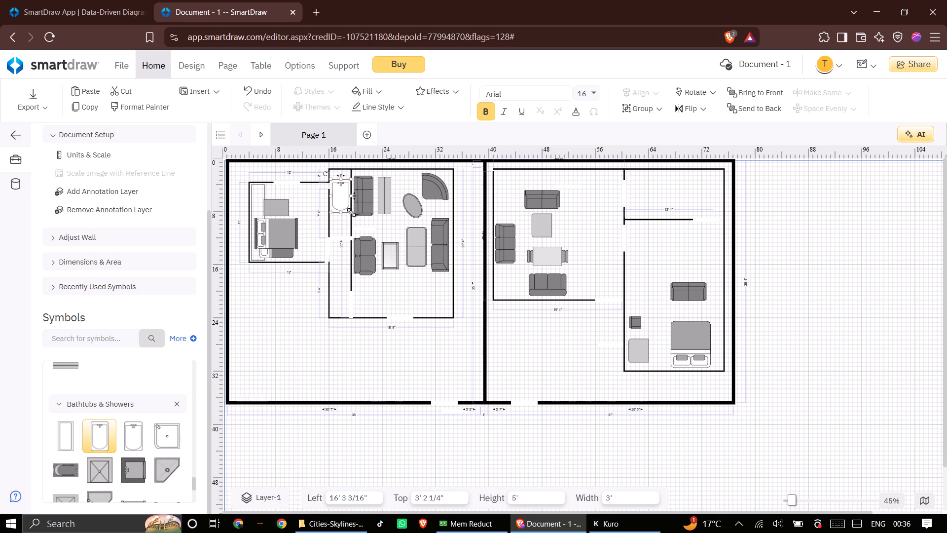
{"action": "left_click_drag", "start_coordinate": [351, 212], "coordinate": [346, 211]}
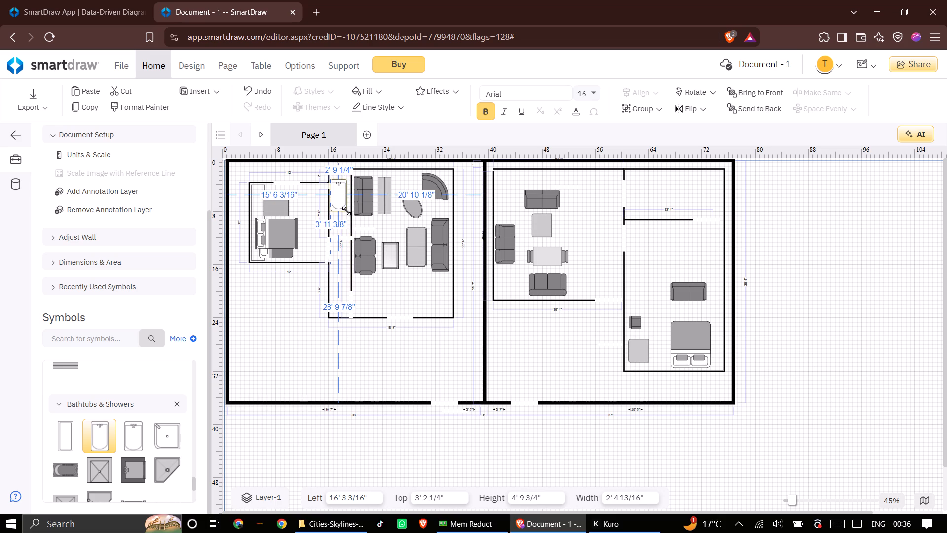
{"action": "left_click_drag", "start_coordinate": [346, 211], "coordinate": [346, 210]}
{"action": "left_click_drag", "start_coordinate": [336, 195], "coordinate": [337, 195]}
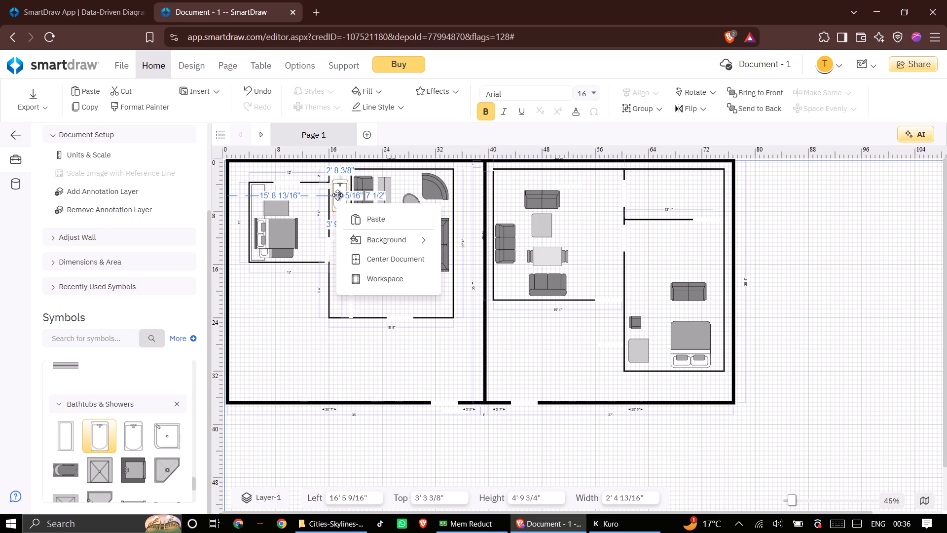
{"action": "left_click_drag", "start_coordinate": [337, 195], "coordinate": [338, 191]}
{"action": "left_click", "coordinate": [262, 330]}
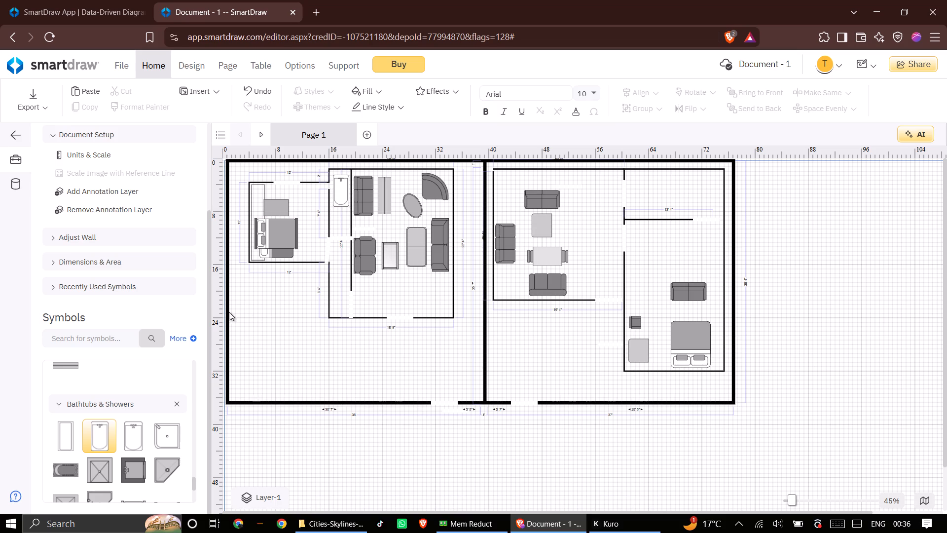
Add a 3' Square Shower with Fixtures & Door, turned a quarter clockwise, in the right enclosure's upper-right room corner, about 72' 1/4" left, 2' 2 1/2" top.
{"action": "left_click", "coordinate": [124, 443]}
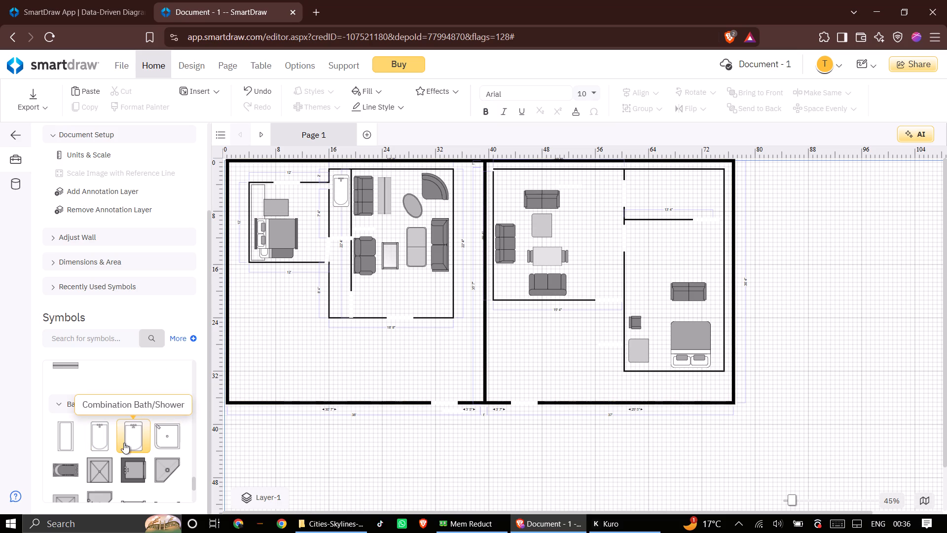
{"action": "left_click_drag", "start_coordinate": [124, 443], "coordinate": [211, 368]}
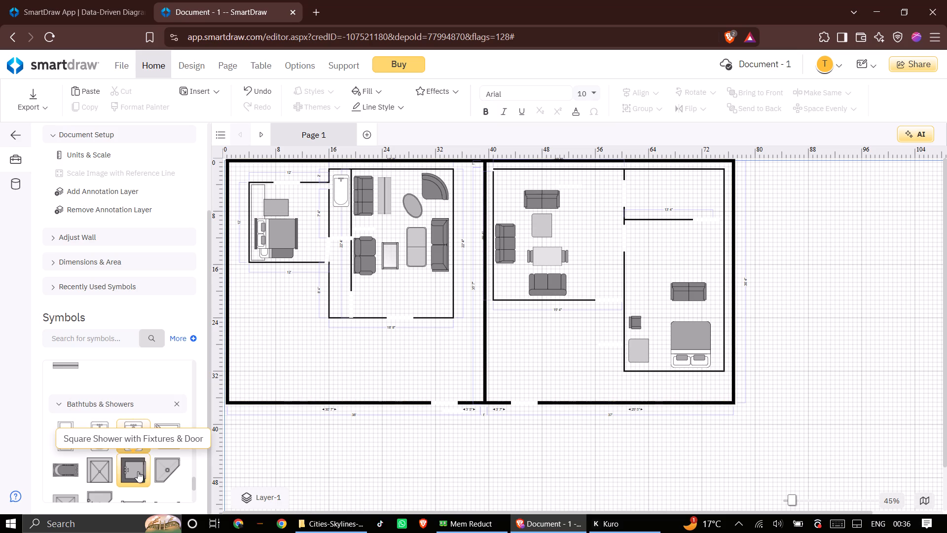
{"action": "left_click", "coordinate": [137, 474]}
{"action": "left_click_drag", "start_coordinate": [137, 474], "coordinate": [648, 192]}
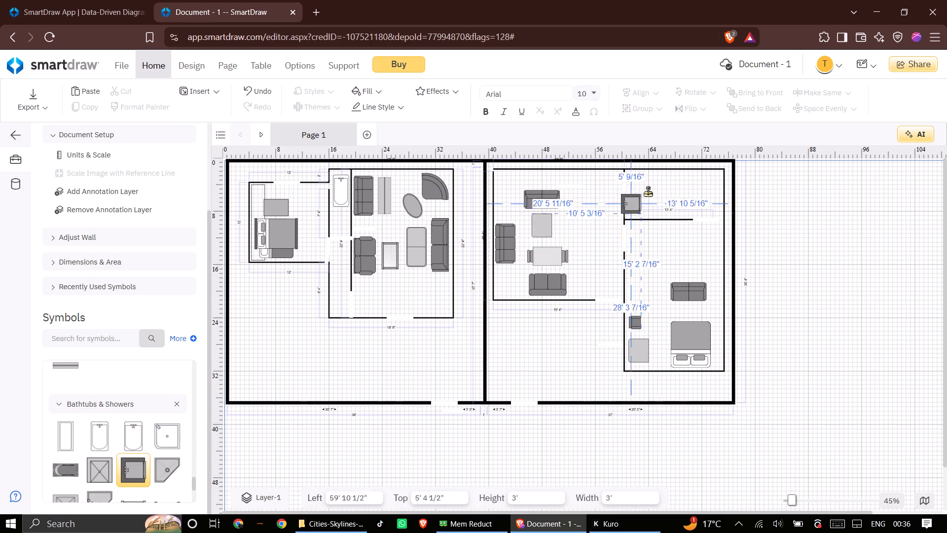
{"action": "left_click_drag", "start_coordinate": [648, 192], "coordinate": [639, 186]}
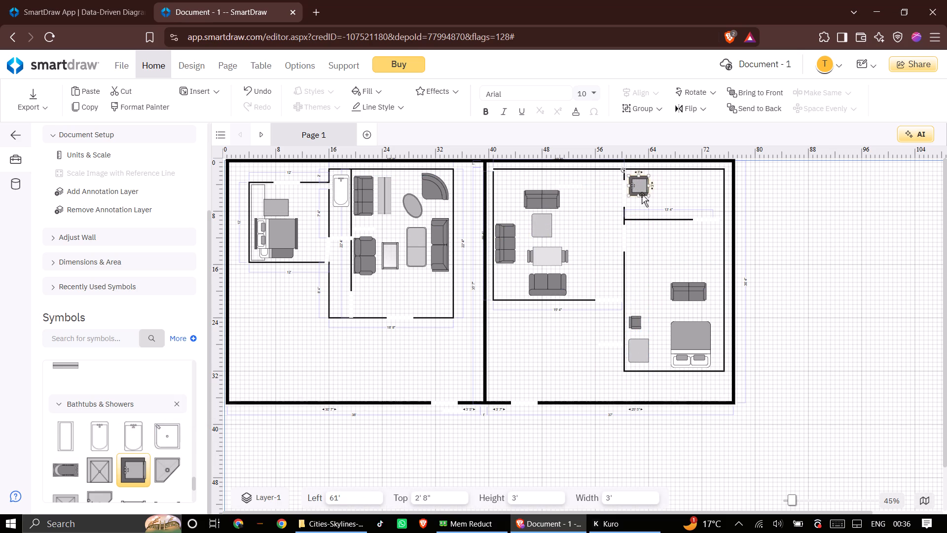
{"action": "left_click_drag", "start_coordinate": [642, 180], "coordinate": [715, 181]}
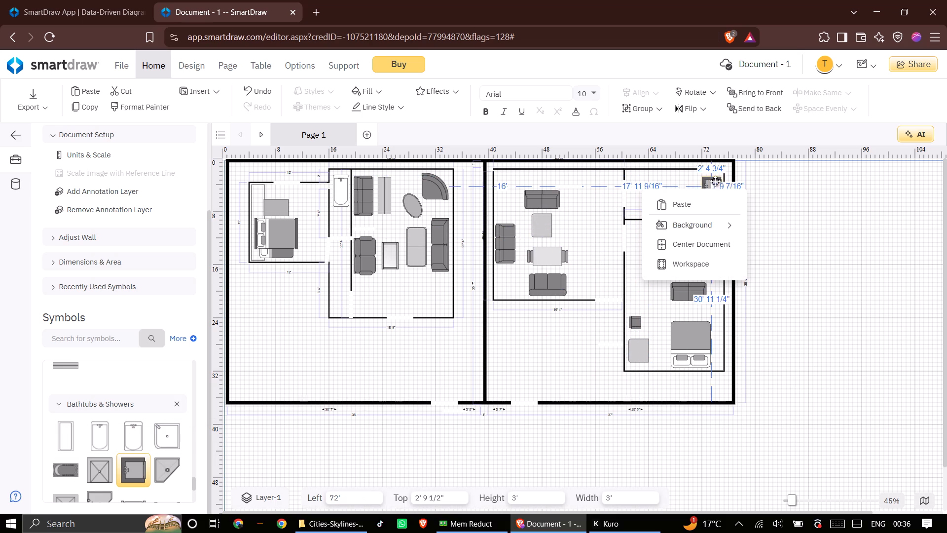
{"action": "left_click_drag", "start_coordinate": [715, 181], "coordinate": [704, 182]}
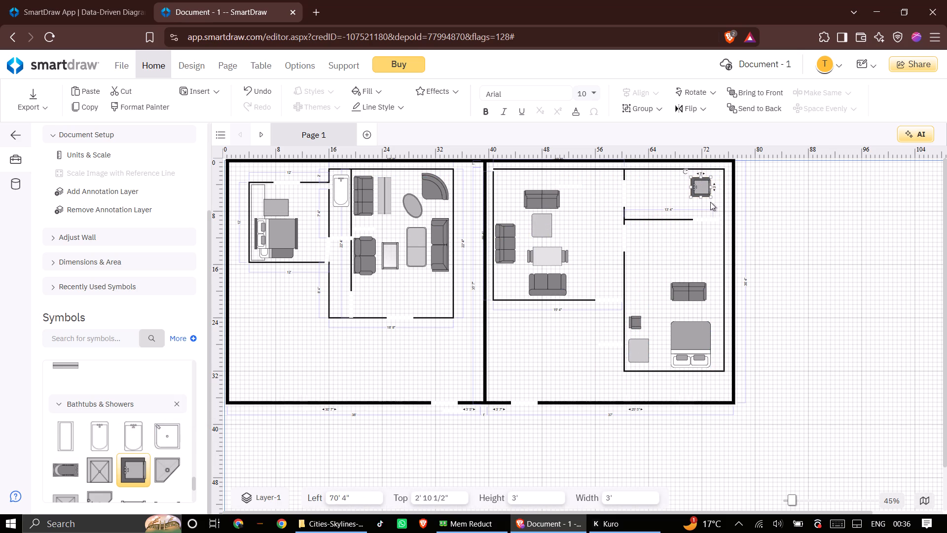
{"action": "left_click_drag", "start_coordinate": [686, 173], "coordinate": [716, 171]}
{"action": "left_click_drag", "start_coordinate": [701, 185], "coordinate": [713, 181]}
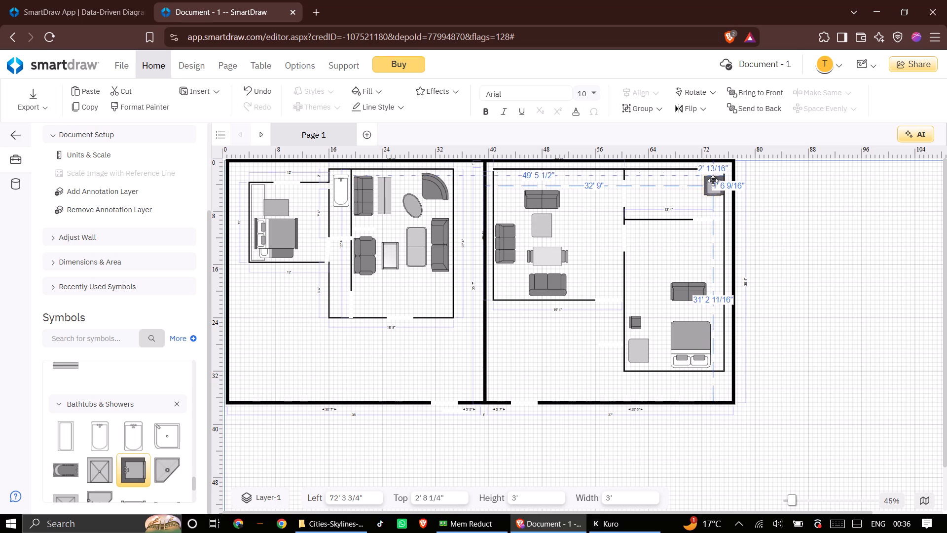
{"action": "left_click_drag", "start_coordinate": [713, 181], "coordinate": [713, 179]}
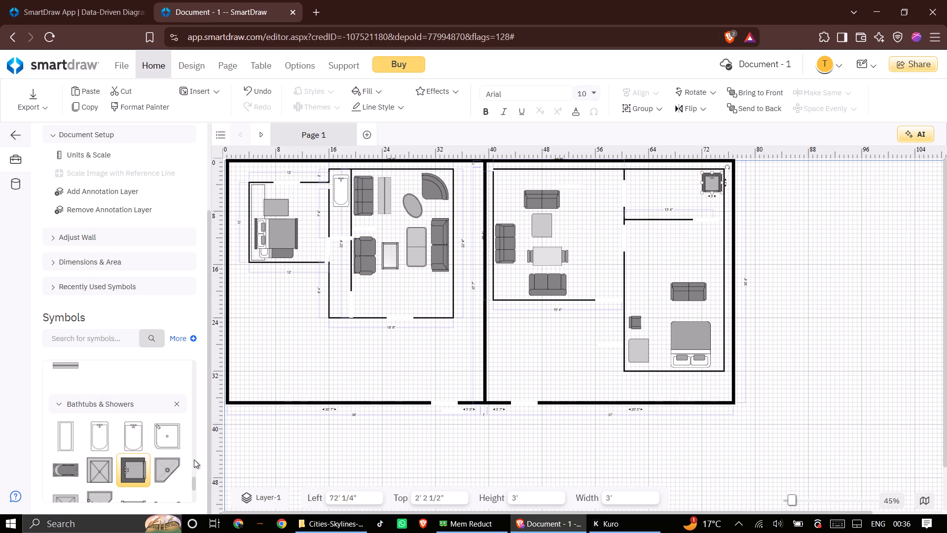
Add a 5' by 3' 1 1/2" Bathtub in the shower room, rotated horizontal above its lower wall, at about 63' 7 1/2" left and 4' 8 1/8" top.
{"action": "left_click", "coordinate": [196, 480]}
{"action": "left_click", "coordinate": [195, 481]}
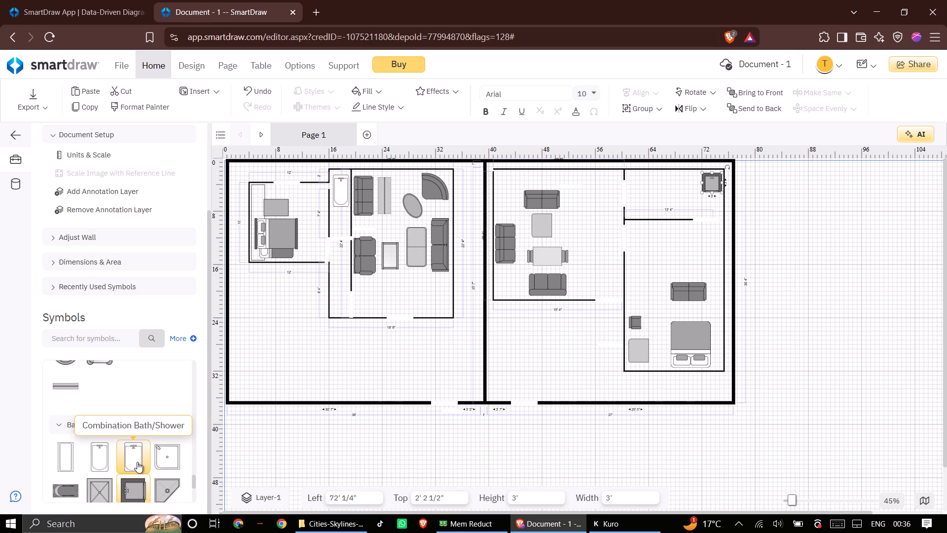
{"action": "left_click", "coordinate": [140, 458]}
{"action": "left_click", "coordinate": [104, 460]}
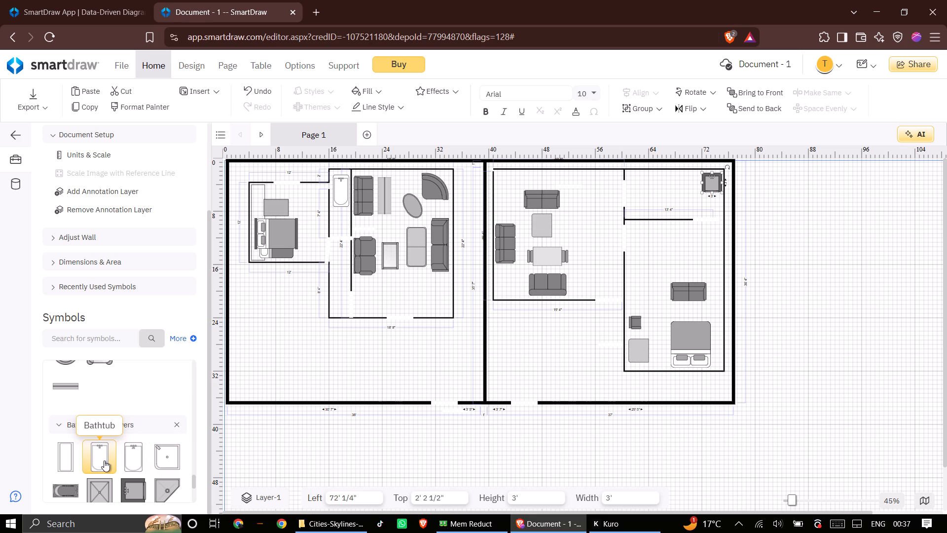
{"action": "left_click_drag", "start_coordinate": [104, 460], "coordinate": [644, 196]}
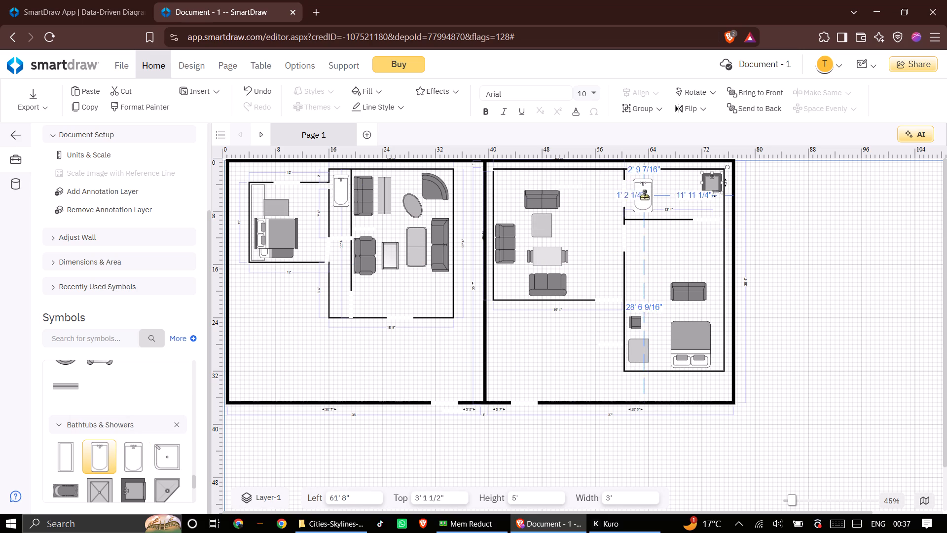
{"action": "left_click_drag", "start_coordinate": [644, 196], "coordinate": [652, 200]}
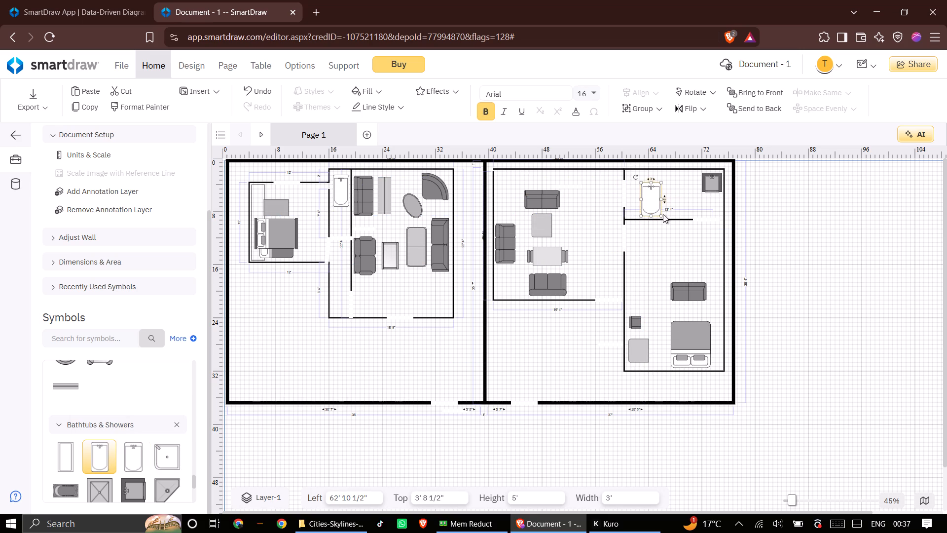
{"action": "left_click", "coordinate": [661, 216]}
{"action": "left_click_drag", "start_coordinate": [635, 178], "coordinate": [672, 179]}
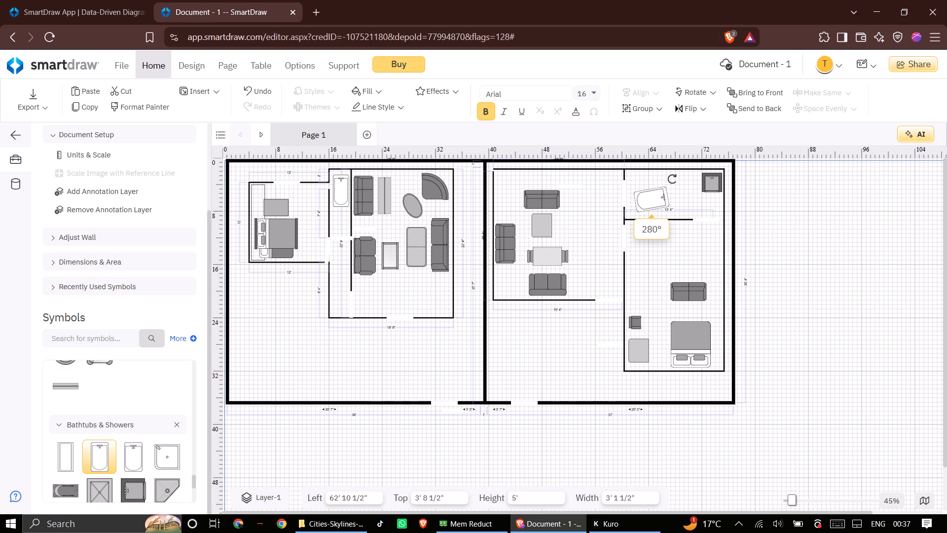
{"action": "left_click_drag", "start_coordinate": [672, 179], "coordinate": [673, 182]}
{"action": "left_click_drag", "start_coordinate": [653, 202], "coordinate": [654, 204]}
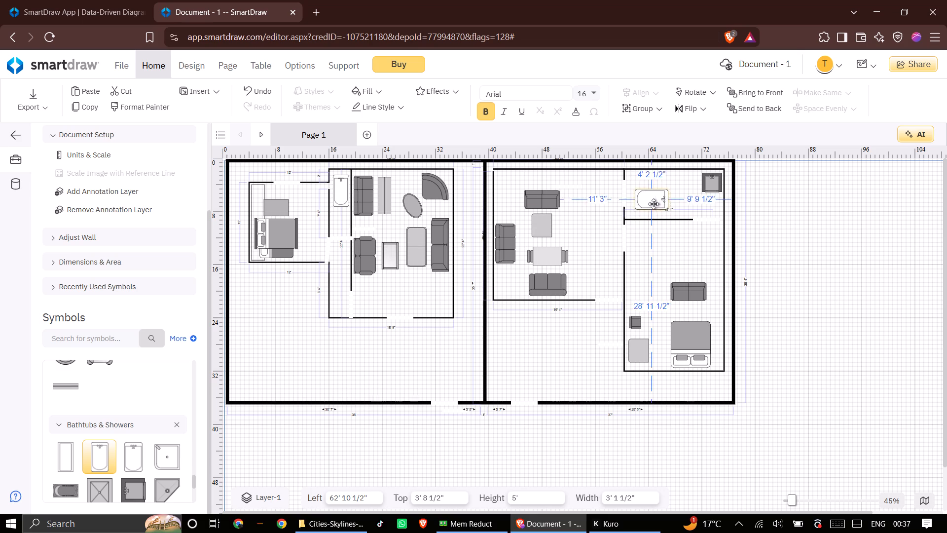
{"action": "left_click_drag", "start_coordinate": [654, 204], "coordinate": [659, 208]}
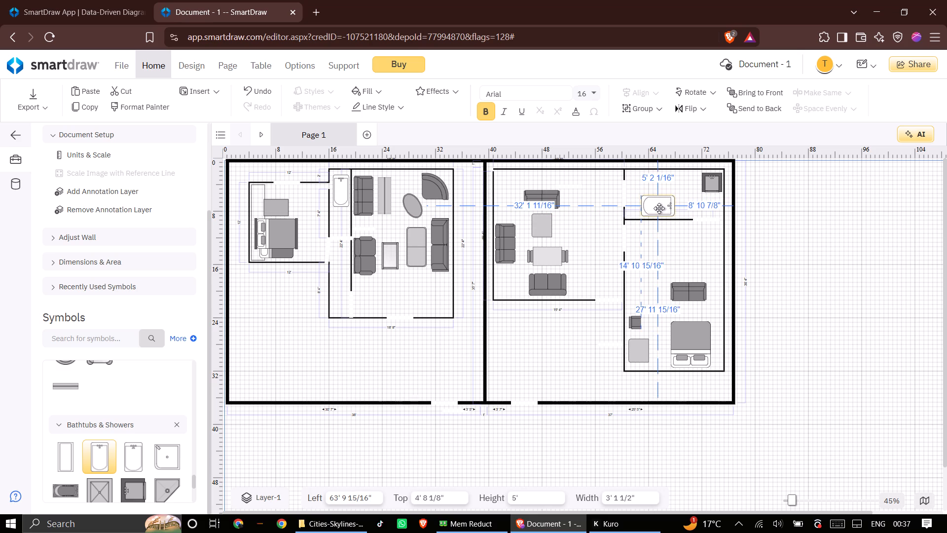
{"action": "left_click_drag", "start_coordinate": [659, 208], "coordinate": [661, 208]}
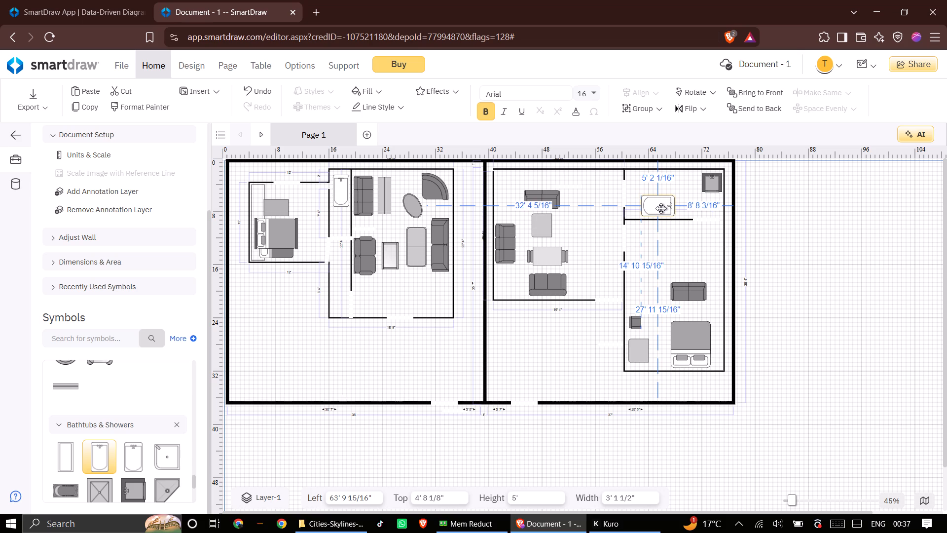
{"action": "left_click_drag", "start_coordinate": [661, 208], "coordinate": [657, 208]}
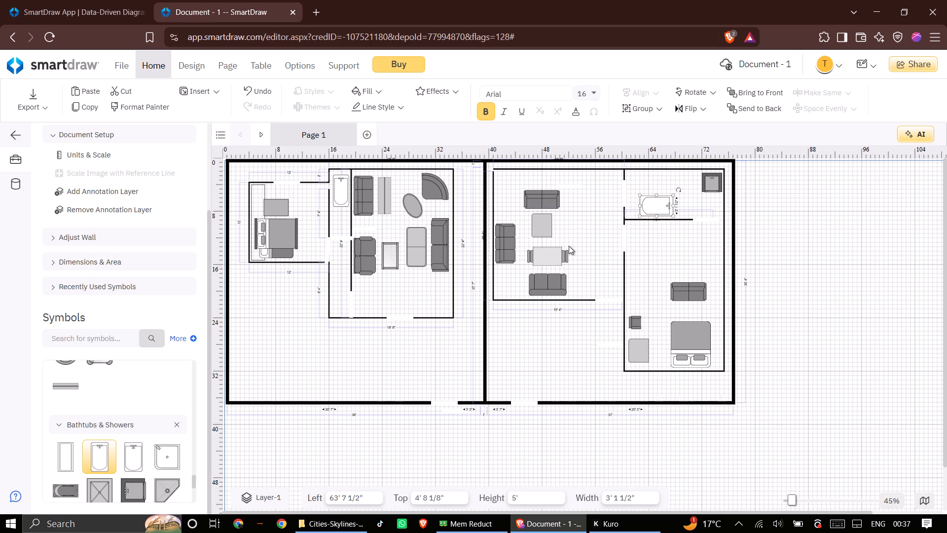
{"action": "left_click", "coordinate": [755, 203]}
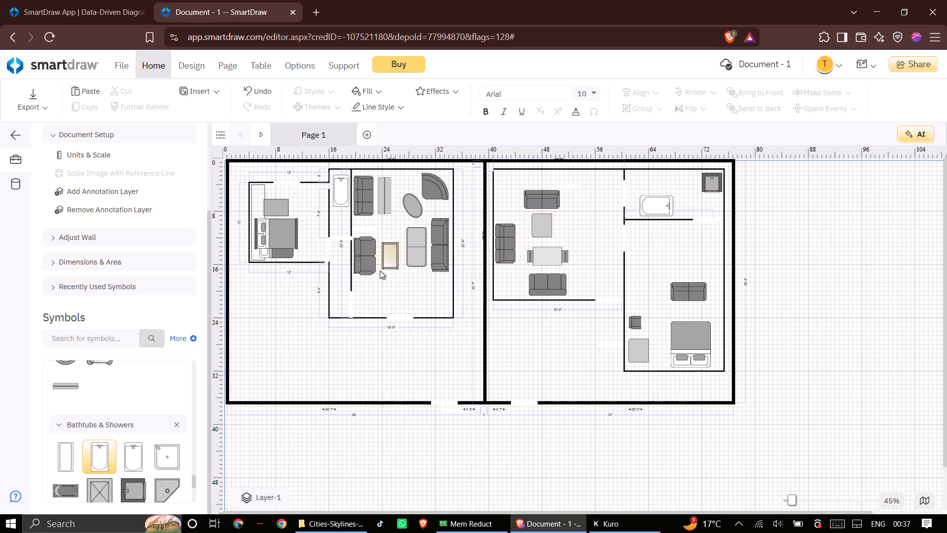
Expand the Toilets symbol library and pick Residential Toilet - 2.
{"action": "left_click_drag", "start_coordinate": [195, 480], "coordinate": [195, 506]}
{"action": "left_click", "coordinate": [140, 494]}
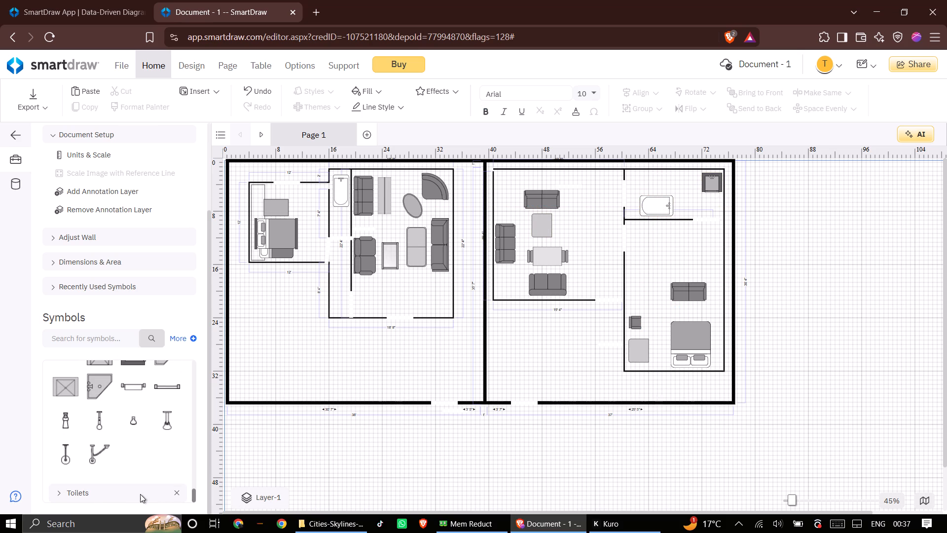
{"action": "left_click", "coordinate": [61, 494]}
{"action": "left_click", "coordinate": [191, 482]}
{"action": "left_click_drag", "start_coordinate": [193, 482], "coordinate": [193, 498]}
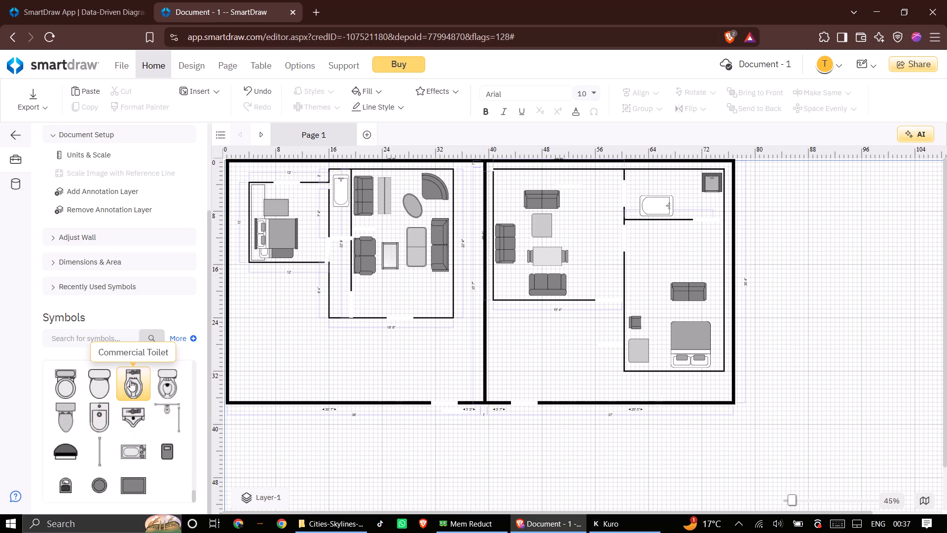
{"action": "left_click", "coordinate": [105, 381]}
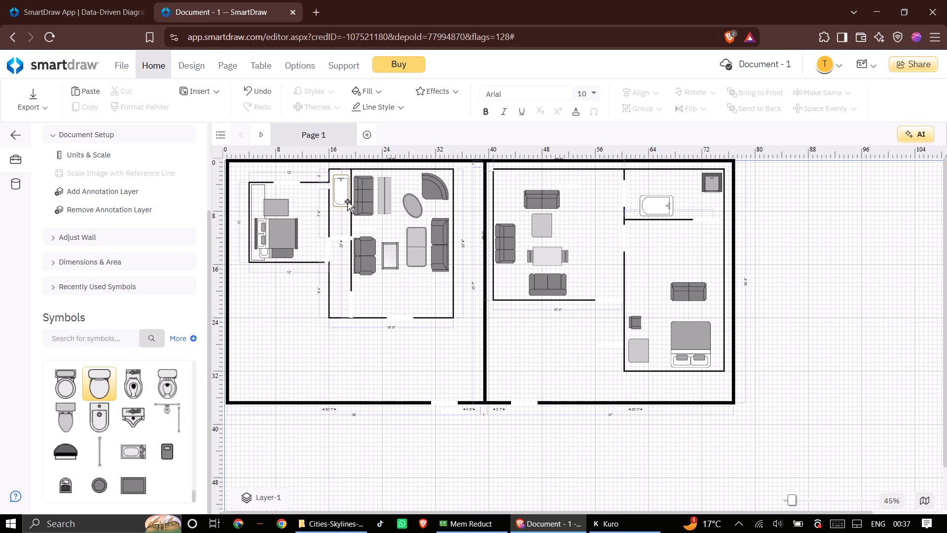
Move the bathtub out of the narrow room beside the left bedroom and cut it from the plan.
{"action": "left_click_drag", "start_coordinate": [344, 193], "coordinate": [344, 212]}
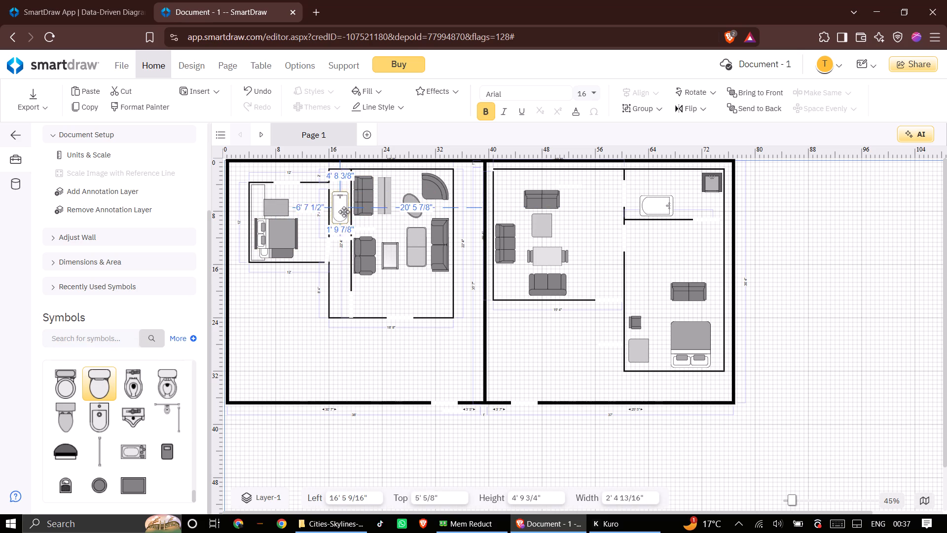
{"action": "left_click_drag", "start_coordinate": [344, 212], "coordinate": [323, 252]}
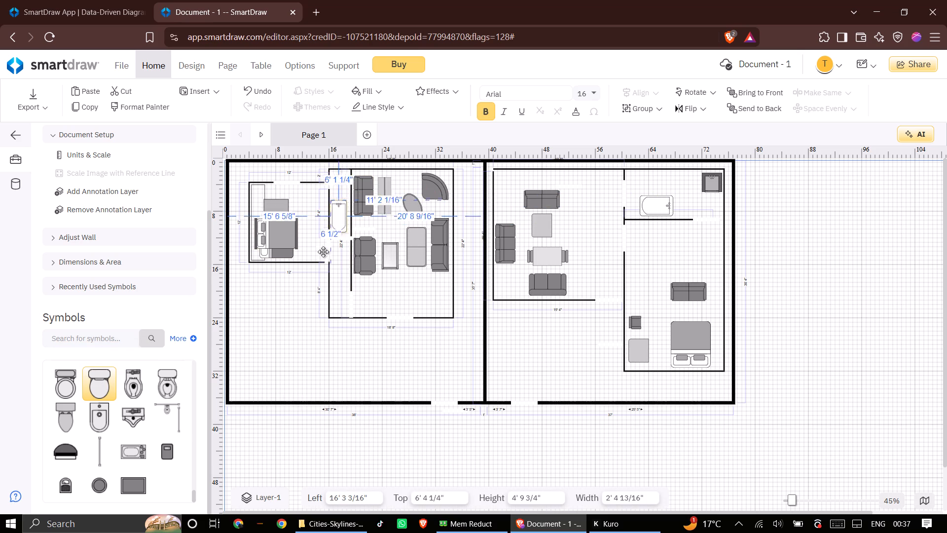
{"action": "left_click_drag", "start_coordinate": [323, 252], "coordinate": [295, 432]}
{"action": "right_click", "coordinate": [295, 432]}
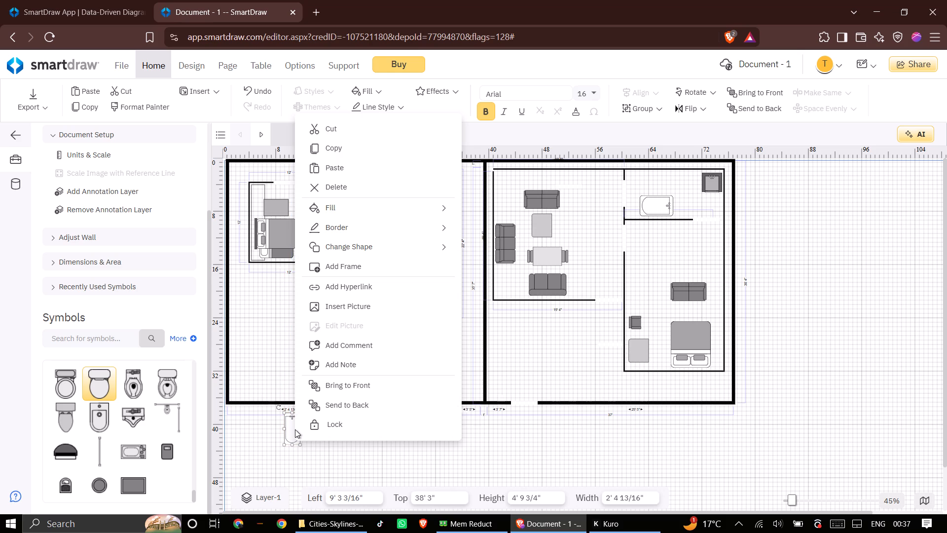
{"action": "left_click", "coordinate": [335, 127]}
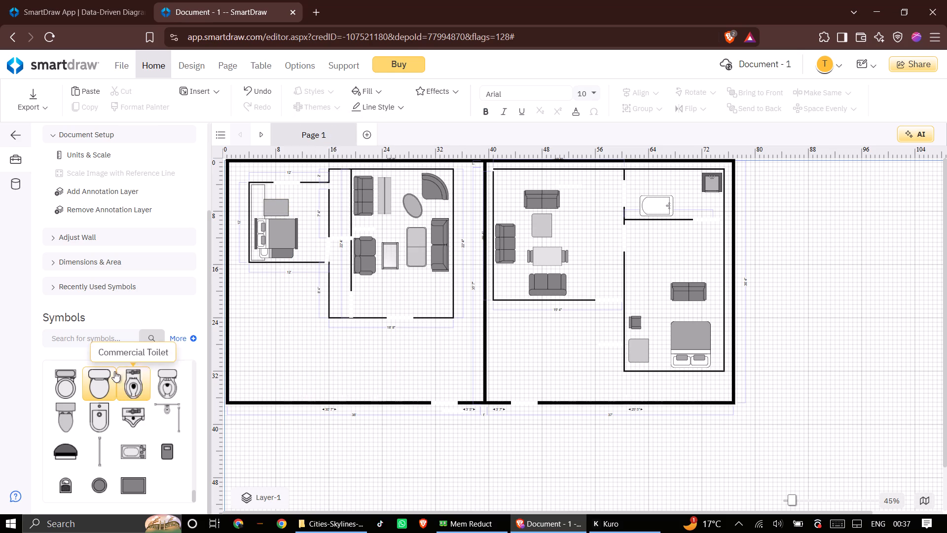
Add a Residential Toilet - 2 at the top of the narrow room beside the left bedroom, about 16' 11" left and 2' 9 1/2" top.
{"action": "left_click_drag", "start_coordinate": [97, 383], "coordinate": [317, 256]}
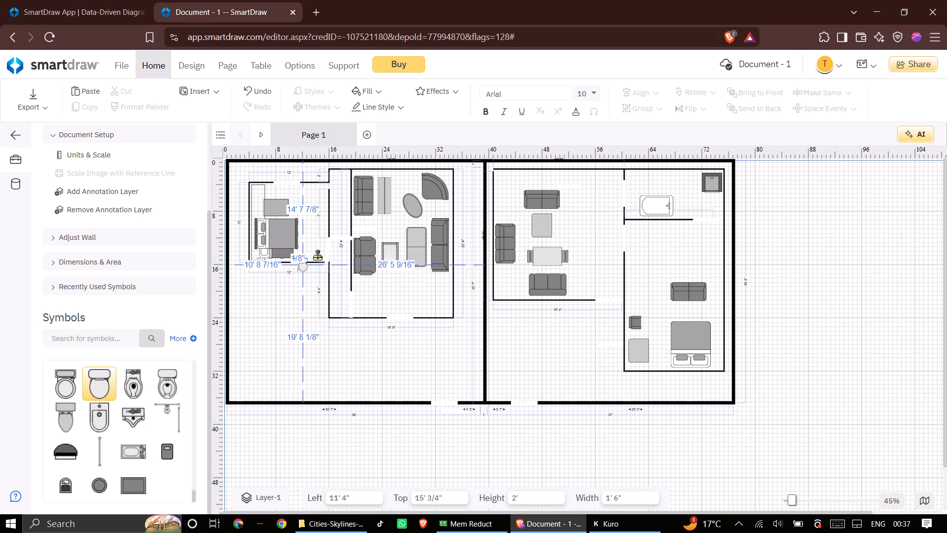
{"action": "left_click_drag", "start_coordinate": [317, 256], "coordinate": [339, 186]}
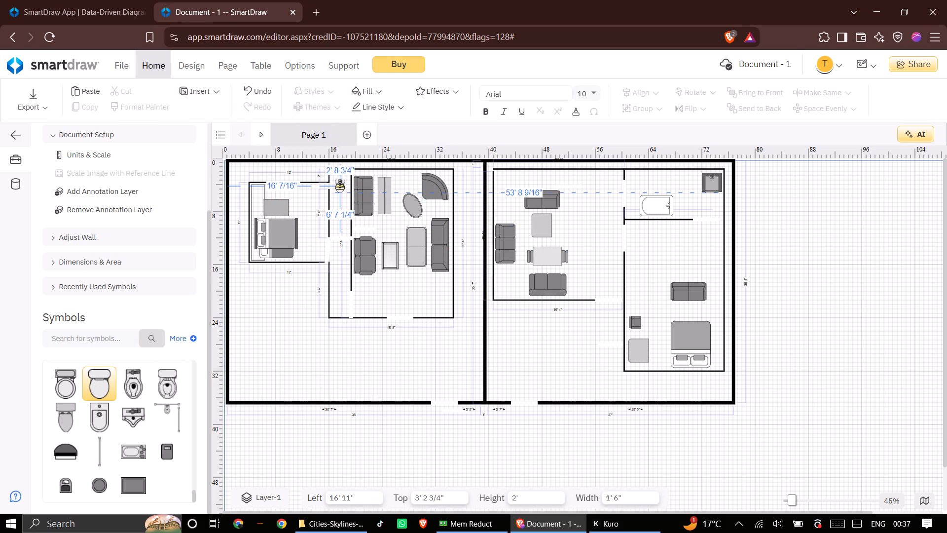
{"action": "left_click_drag", "start_coordinate": [339, 186], "coordinate": [339, 184]}
{"action": "left_click", "coordinate": [286, 304]}
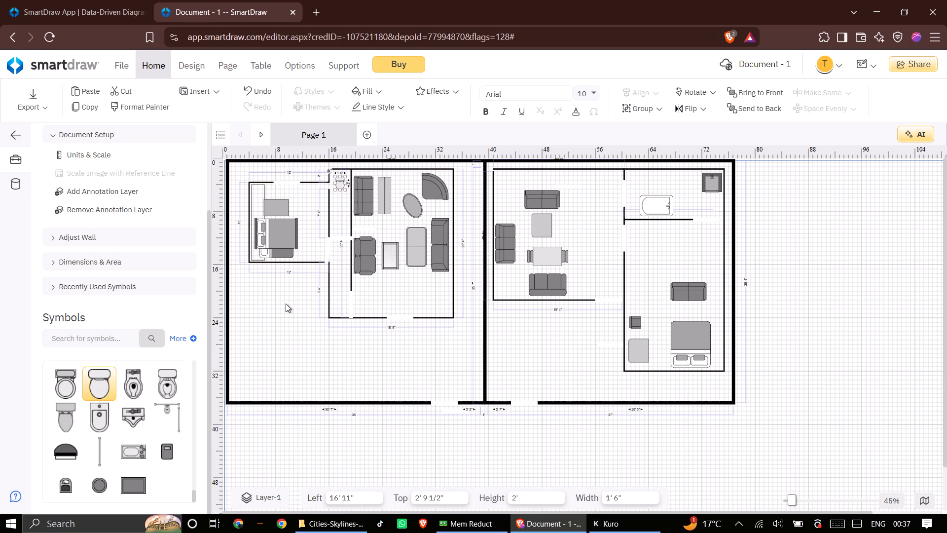
Add a Residential Toilet - 2 above the bathtub in the shower room, at about 64' left and 2' 2 1/4" top.
{"action": "left_click_drag", "start_coordinate": [102, 381], "coordinate": [668, 200]}
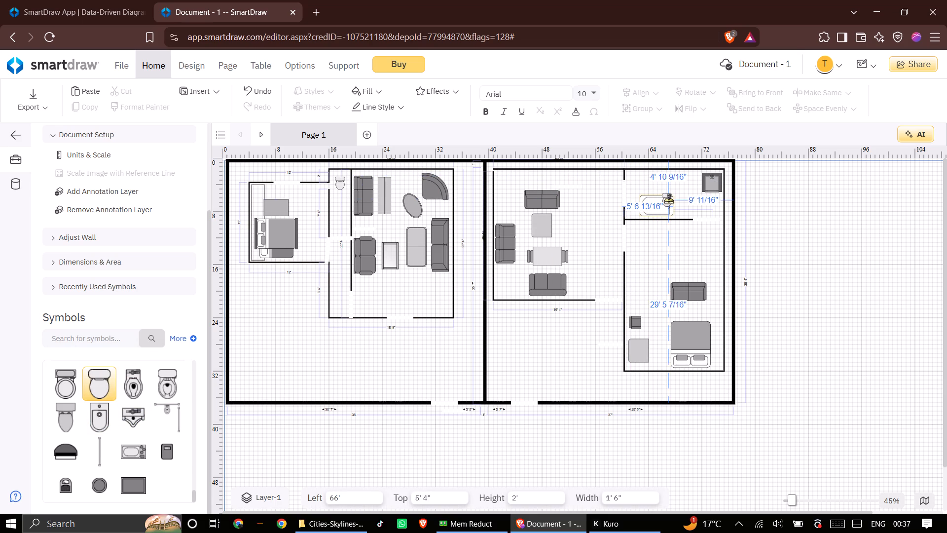
{"action": "left_click_drag", "start_coordinate": [668, 200], "coordinate": [654, 177]}
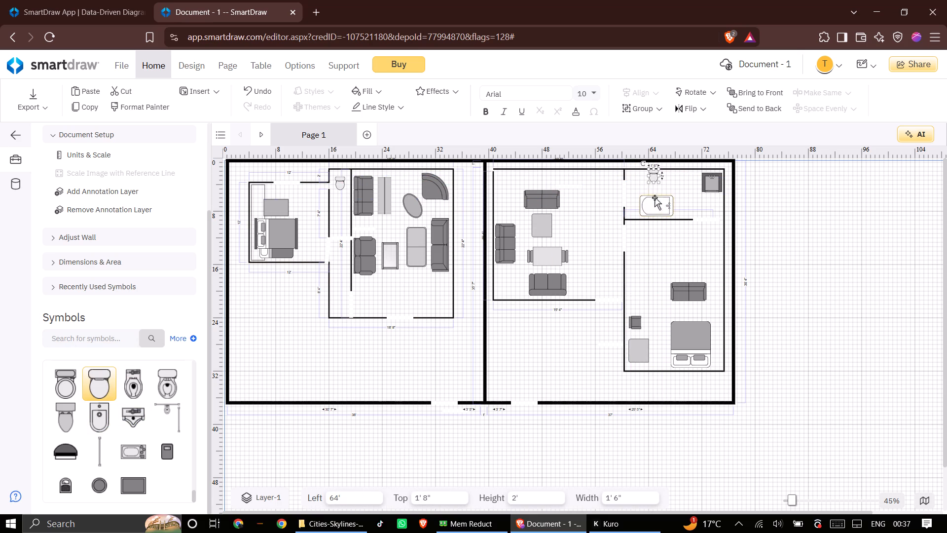
{"action": "left_click", "coordinate": [655, 178]}
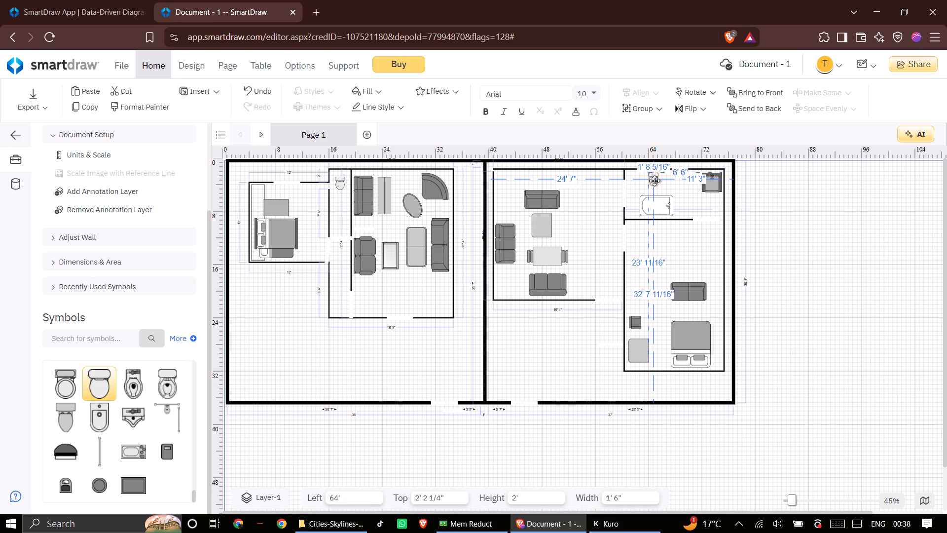
Shift the shower out of the corner to beside the bathtub, and move the toilet into that corner, about 72' 6" left, 2' 2 3/4" top.
{"action": "left_click_drag", "start_coordinate": [713, 182], "coordinate": [702, 190]}
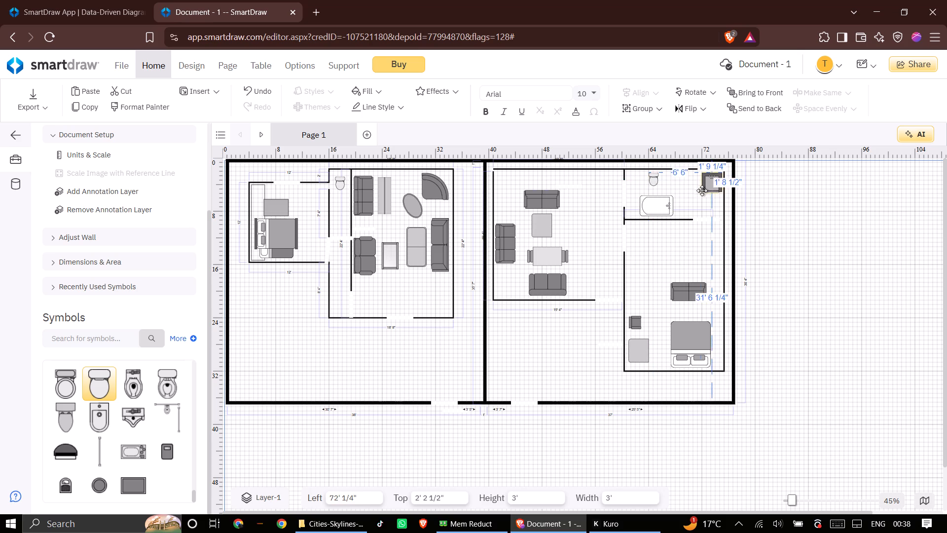
{"action": "left_click_drag", "start_coordinate": [702, 190], "coordinate": [698, 206]}
{"action": "left_click_drag", "start_coordinate": [655, 180], "coordinate": [675, 178]}
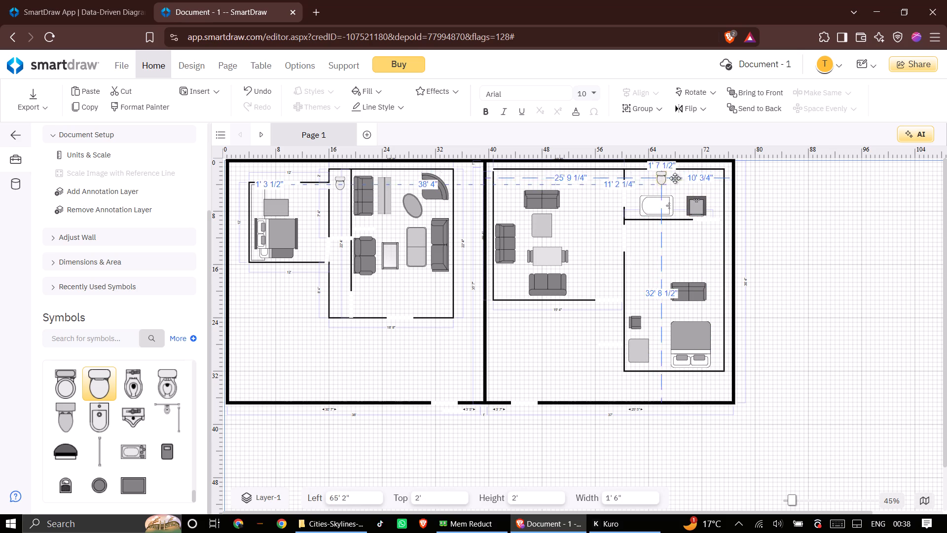
{"action": "left_click_drag", "start_coordinate": [675, 178], "coordinate": [710, 182]}
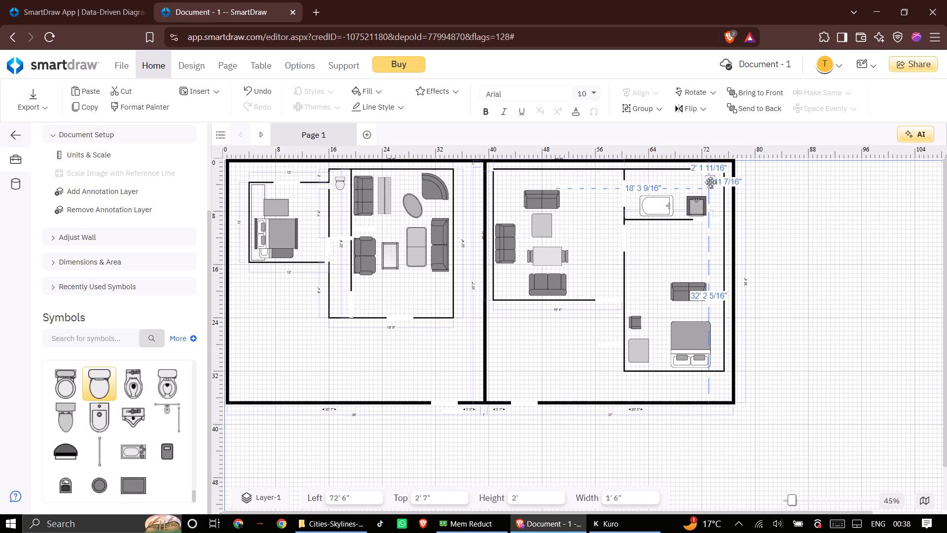
{"action": "left_click_drag", "start_coordinate": [710, 182], "coordinate": [710, 181]}
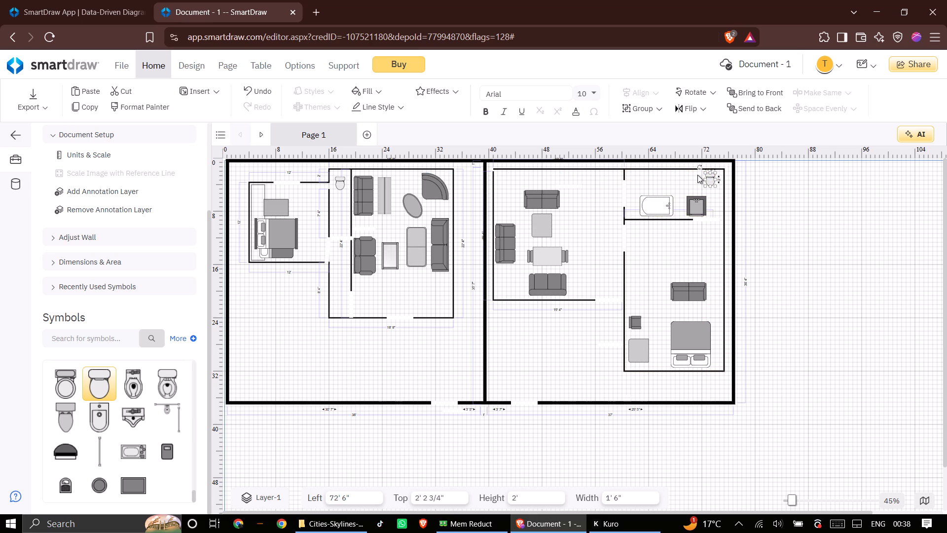
Move the square shower above the bathtub against the room's upper wall, at about 64' 3 1/4" left and 1' 9 1/4" top.
{"action": "left_click", "coordinate": [703, 190]}
{"action": "left_click_drag", "start_coordinate": [697, 207], "coordinate": [696, 184]}
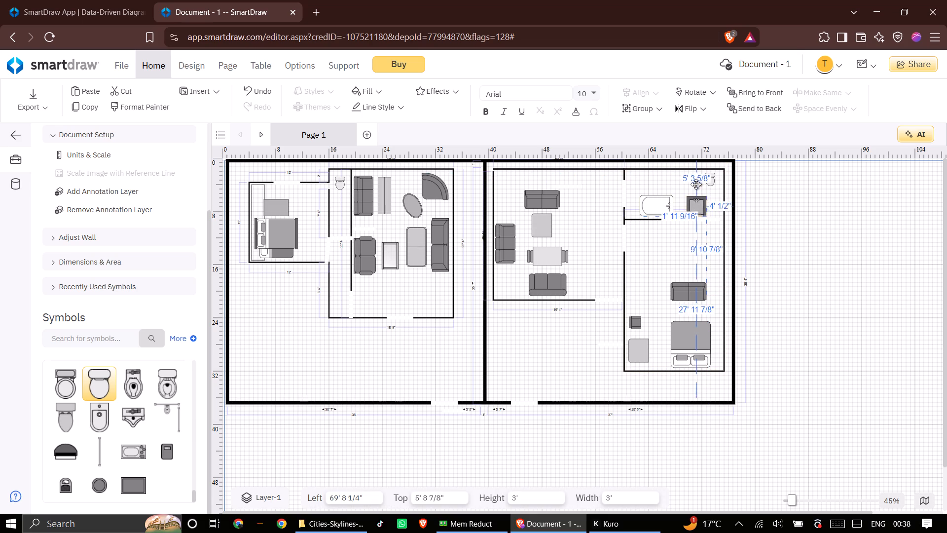
{"action": "left_click_drag", "start_coordinate": [696, 184], "coordinate": [662, 181]}
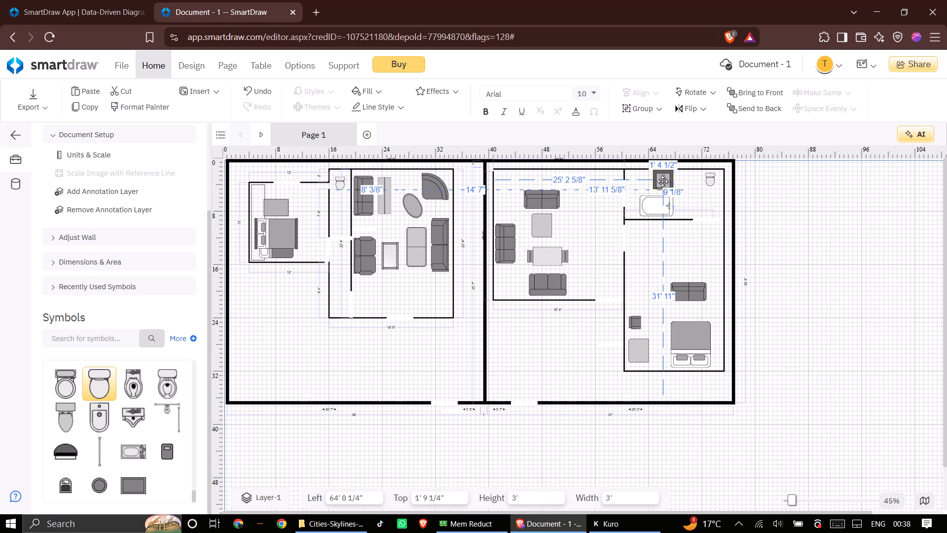
{"action": "left_click_drag", "start_coordinate": [662, 181], "coordinate": [682, 182]}
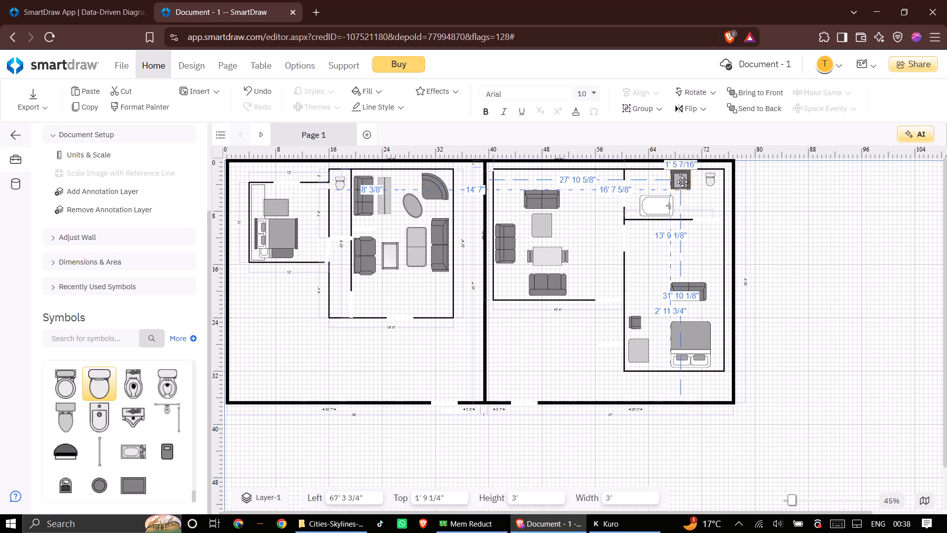
{"action": "left_click_drag", "start_coordinate": [682, 182], "coordinate": [661, 182]}
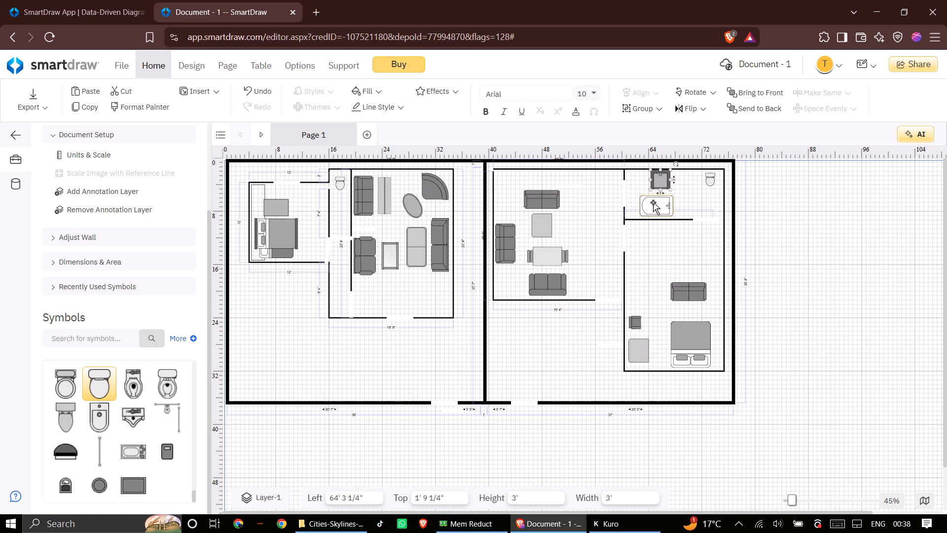
Shift the shower room's bathtub slightly right along the lower wall so it sits directly beneath the square shower.
{"action": "left_click_drag", "start_coordinate": [661, 206], "coordinate": [683, 206]}
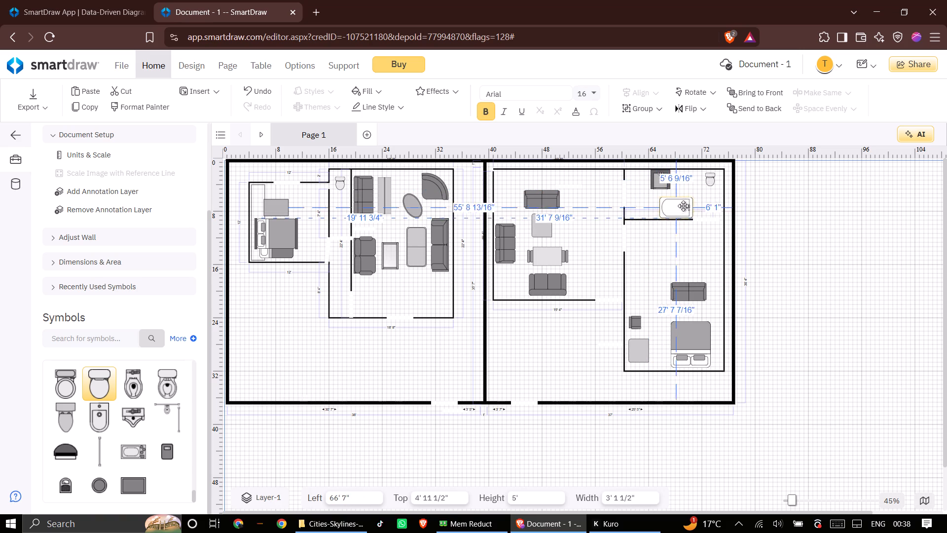
{"action": "left_click_drag", "start_coordinate": [683, 206], "coordinate": [682, 206]}
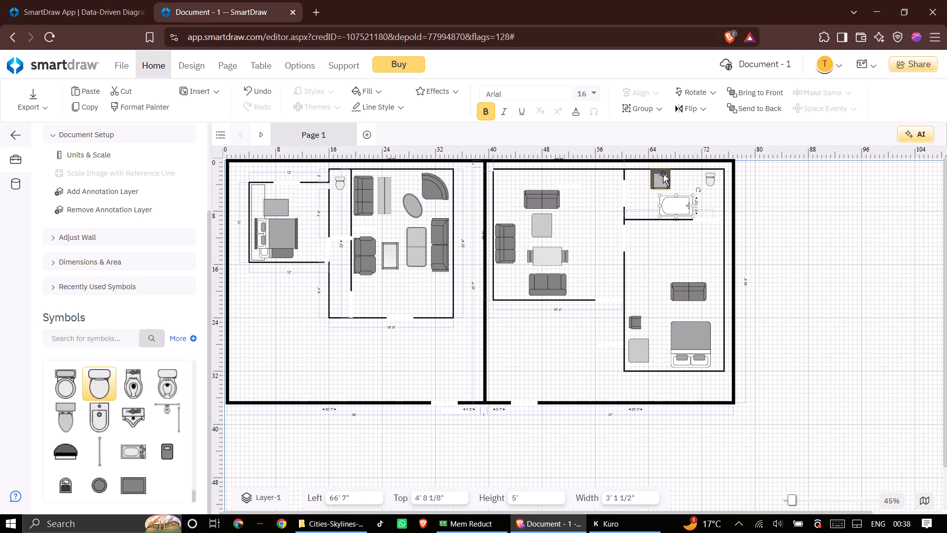
{"action": "left_click_drag", "start_coordinate": [675, 203], "coordinate": [665, 206]}
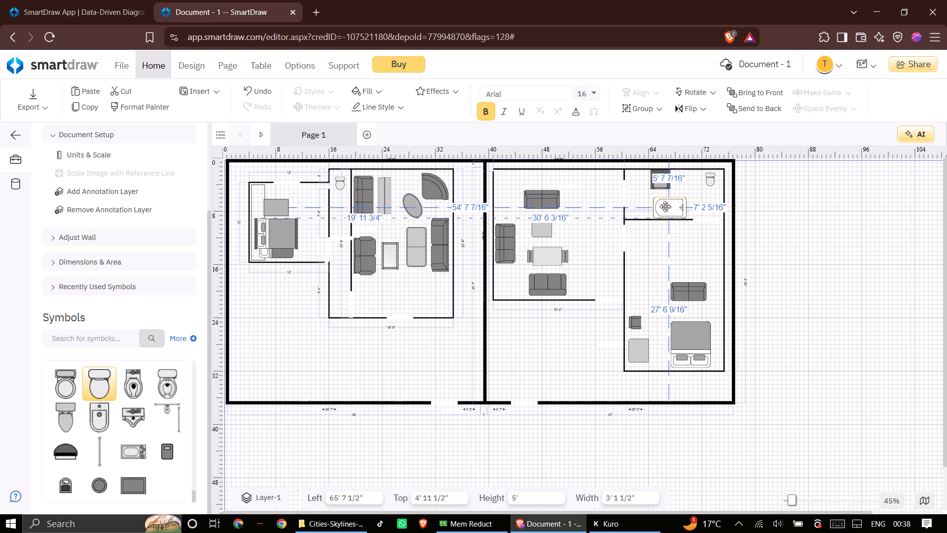
{"action": "left_click_drag", "start_coordinate": [665, 206], "coordinate": [660, 205]}
{"action": "left_click", "coordinate": [561, 355]}
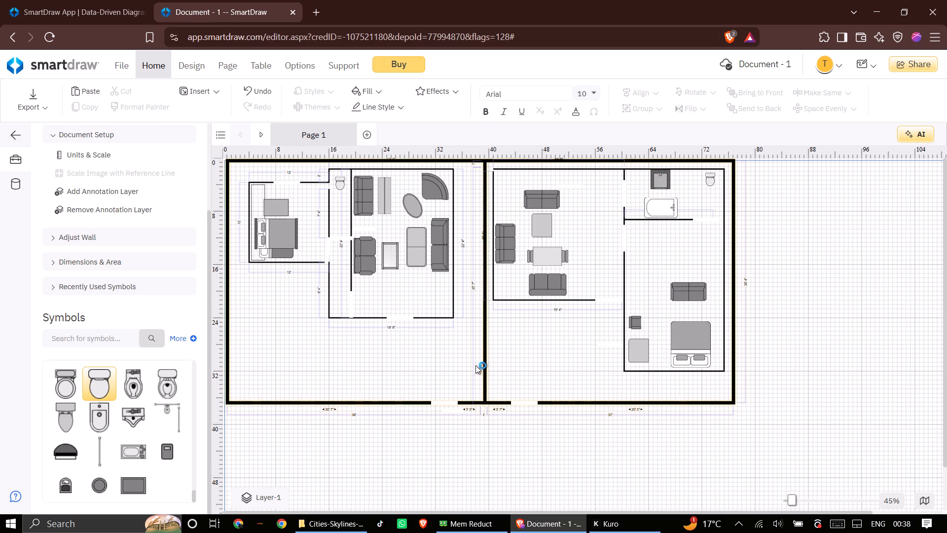
Expand the Doors & Windows symbol library.
{"action": "scroll", "coordinate": [171, 421], "scroll_direction": "down", "scroll_amount": 2}
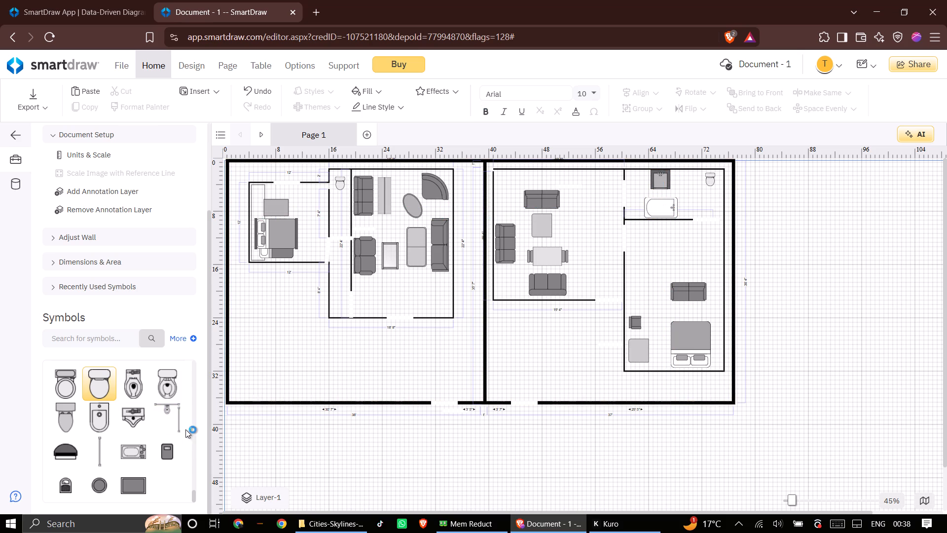
{"action": "left_click", "coordinate": [196, 495]}
{"action": "left_click_drag", "start_coordinate": [193, 498], "coordinate": [196, 406]}
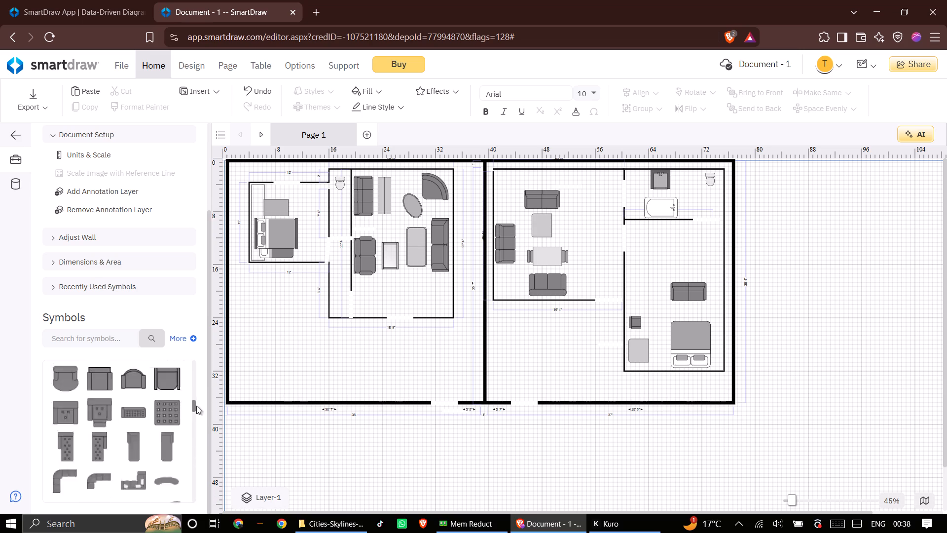
{"action": "left_click_drag", "start_coordinate": [196, 406], "coordinate": [198, 350]}
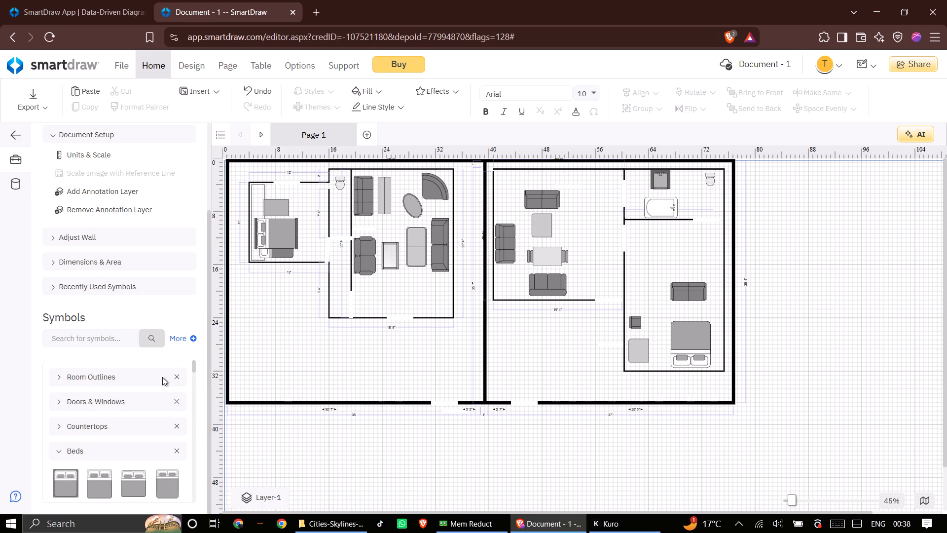
{"action": "left_click", "coordinate": [142, 403]}
{"action": "left_click", "coordinate": [112, 402]}
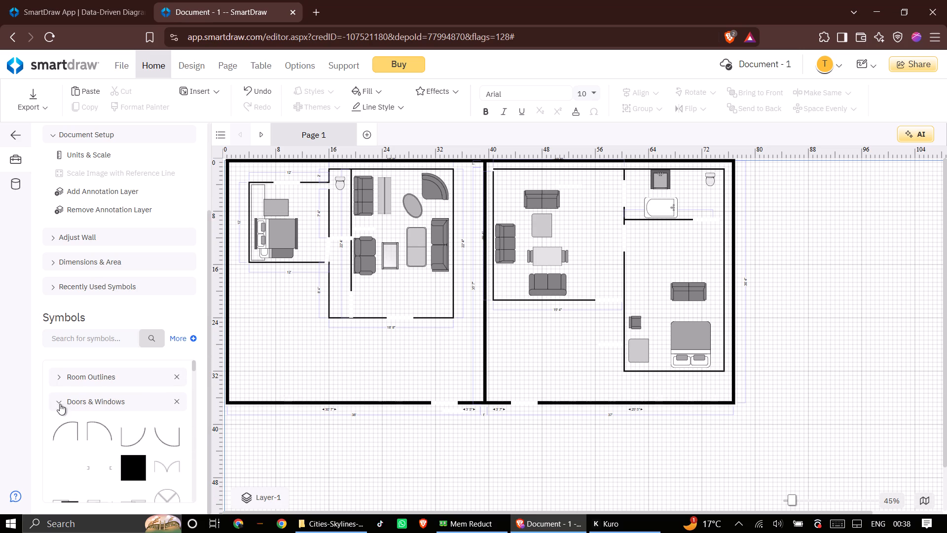
{"action": "scroll", "coordinate": [166, 450], "scroll_direction": "down", "scroll_amount": 1}
{"action": "scroll", "coordinate": [166, 450], "scroll_direction": "up", "scroll_amount": 1}
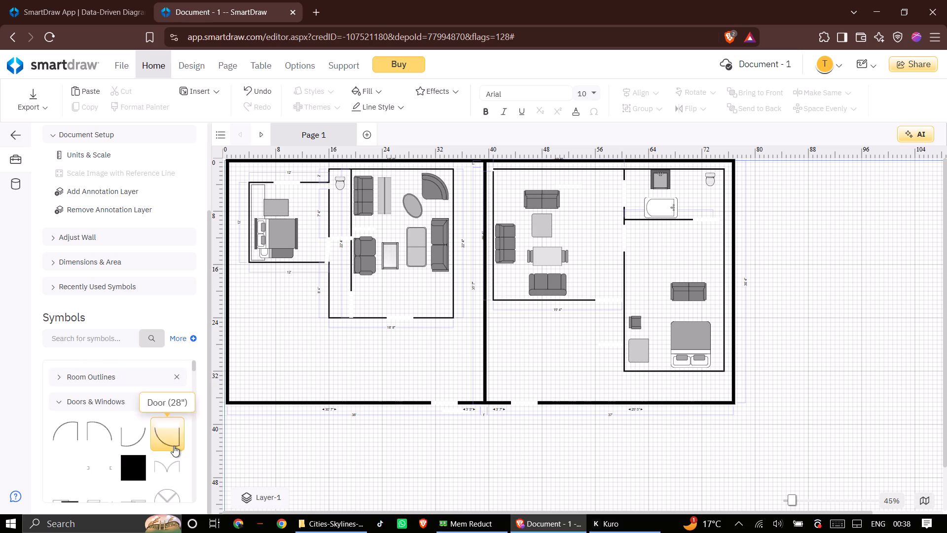
Place a Door (28") symbol in the opening of the left living room's lower wall, about 304 1/2" left and 265 3/4" top.
{"action": "left_click", "coordinate": [74, 436]}
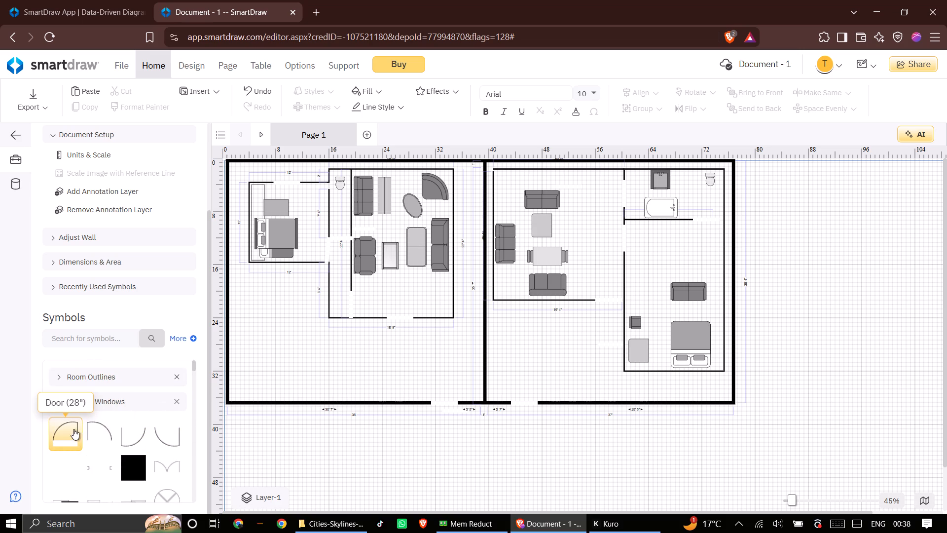
{"action": "left_click_drag", "start_coordinate": [64, 429], "coordinate": [433, 389]}
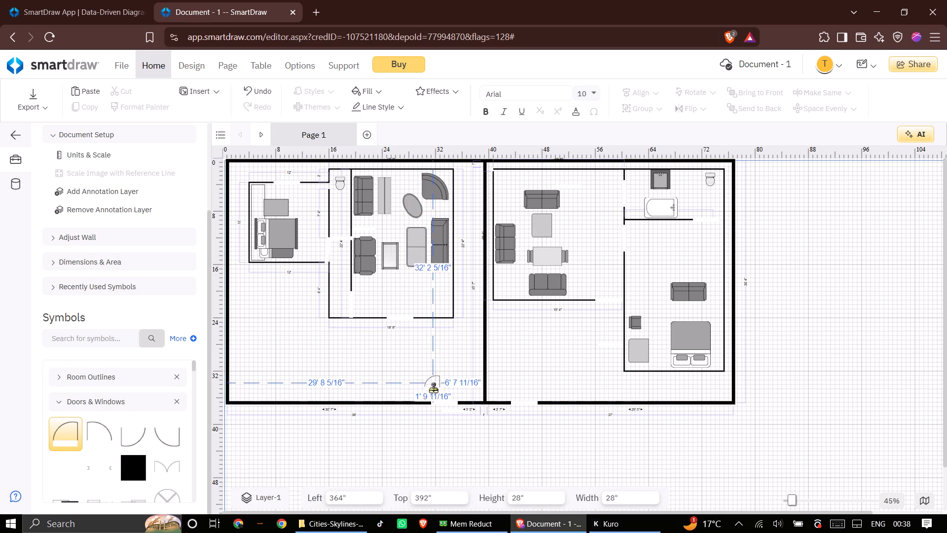
{"action": "left_click_drag", "start_coordinate": [433, 389], "coordinate": [444, 391]}
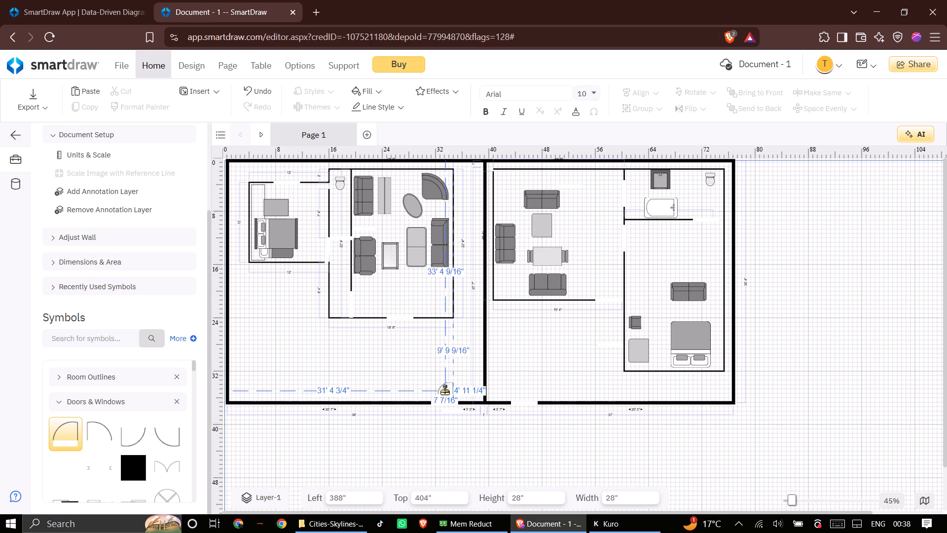
{"action": "left_click_drag", "start_coordinate": [444, 391], "coordinate": [438, 390]}
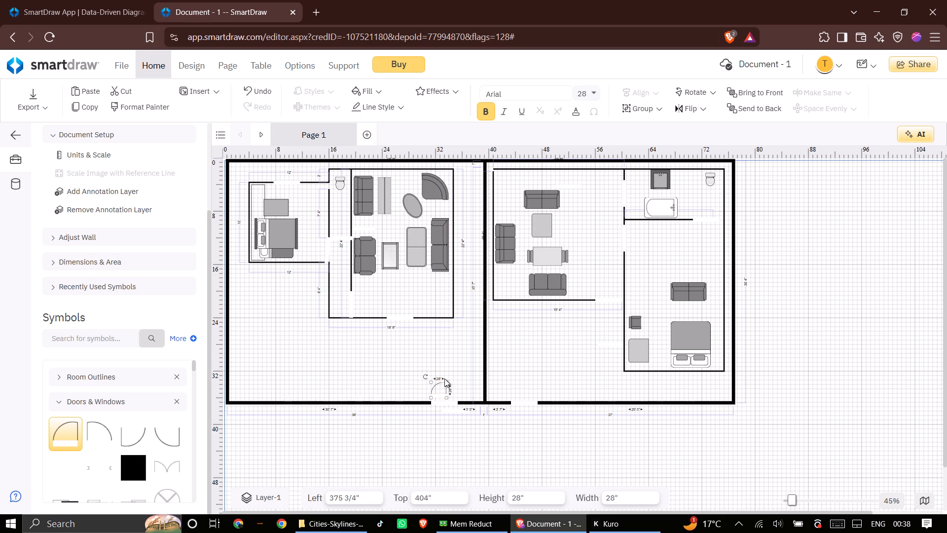
{"action": "left_click_drag", "start_coordinate": [437, 388], "coordinate": [398, 356]}
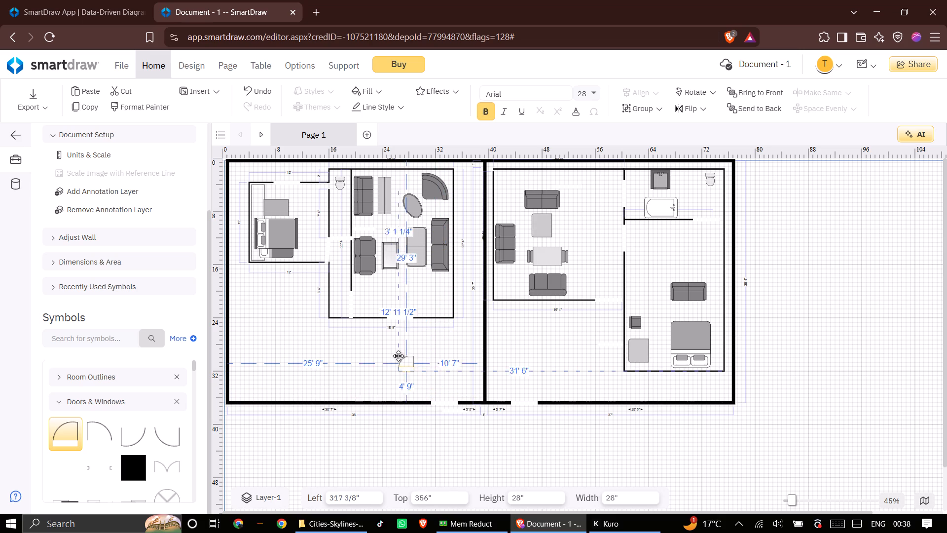
{"action": "left_click_drag", "start_coordinate": [398, 356], "coordinate": [398, 313]}
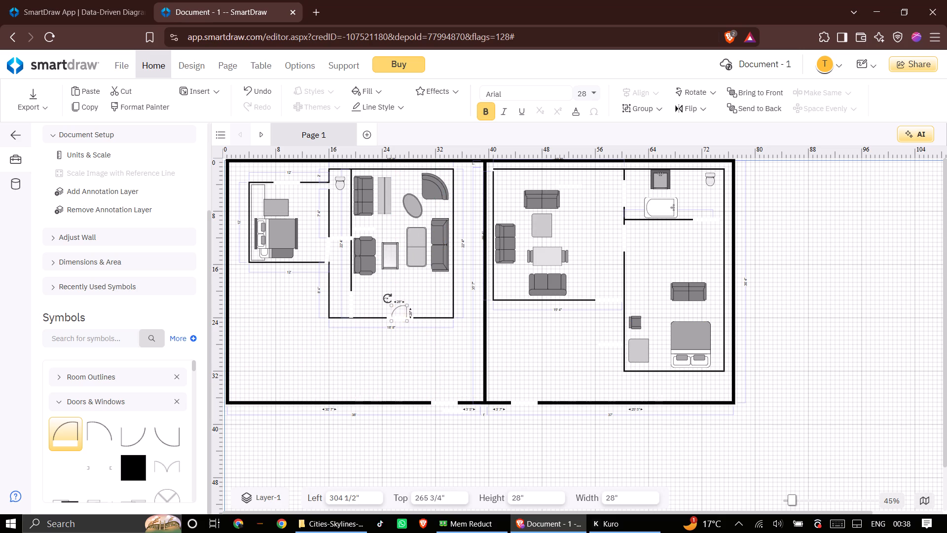
Enlarge that door to about 39 1/2" square and align it in the living room opening at about 296 1/2" left, 254 3/16" top.
{"action": "left_click_drag", "start_coordinate": [388, 299], "coordinate": [382, 289]}
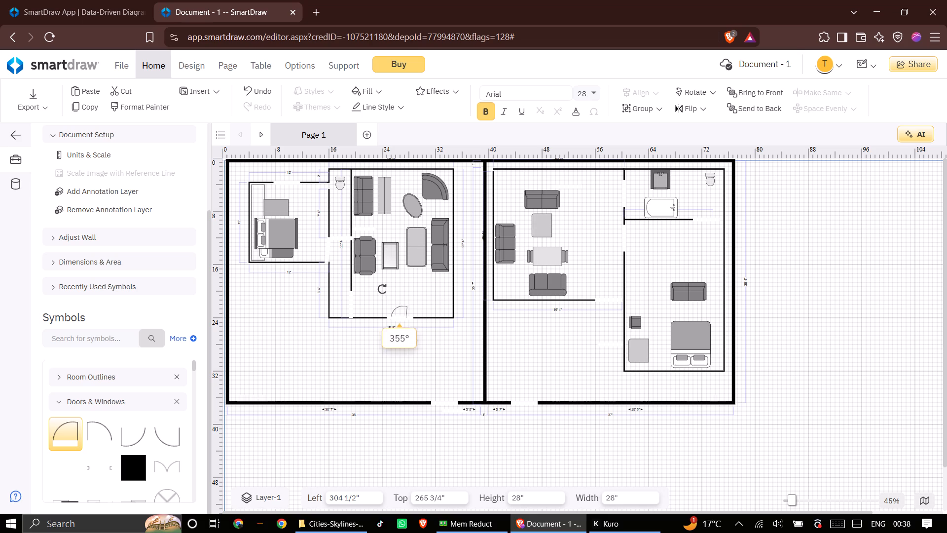
{"action": "left_click_drag", "start_coordinate": [382, 289], "coordinate": [381, 290]}
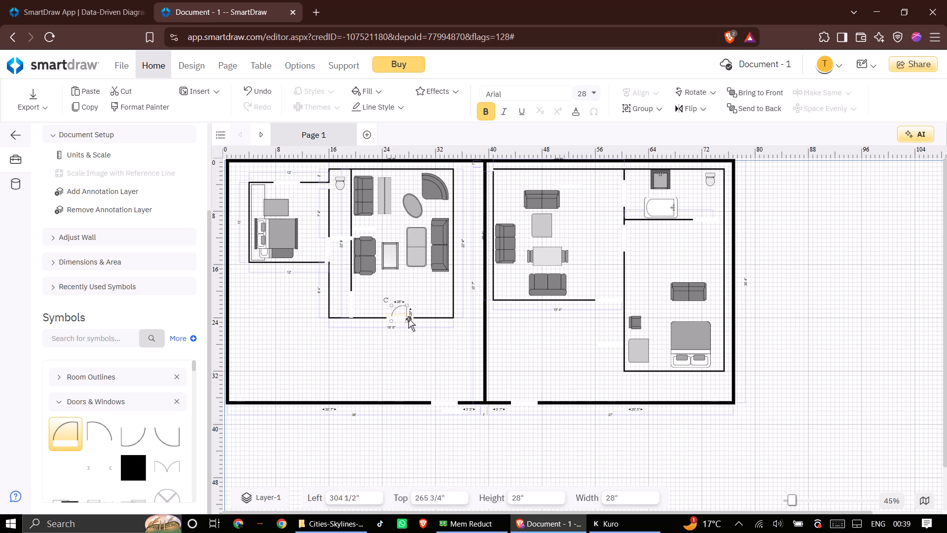
{"action": "left_click", "coordinate": [408, 319]}
{"action": "left_click", "coordinate": [399, 312]}
{"action": "left_click_drag", "start_coordinate": [407, 320], "coordinate": [414, 323]}
{"action": "left_click_drag", "start_coordinate": [403, 319], "coordinate": [402, 312]}
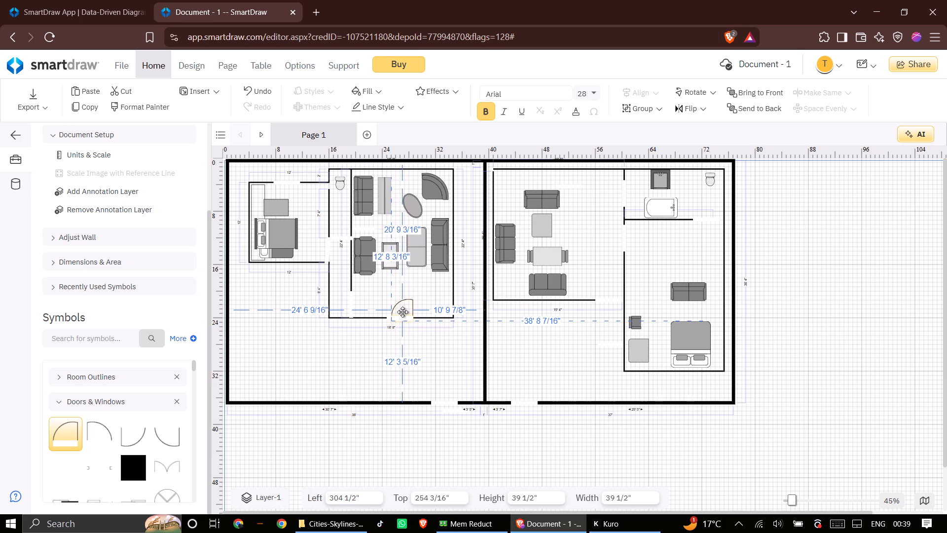
{"action": "left_click_drag", "start_coordinate": [402, 312], "coordinate": [401, 312]}
{"action": "left_click", "coordinate": [373, 364]}
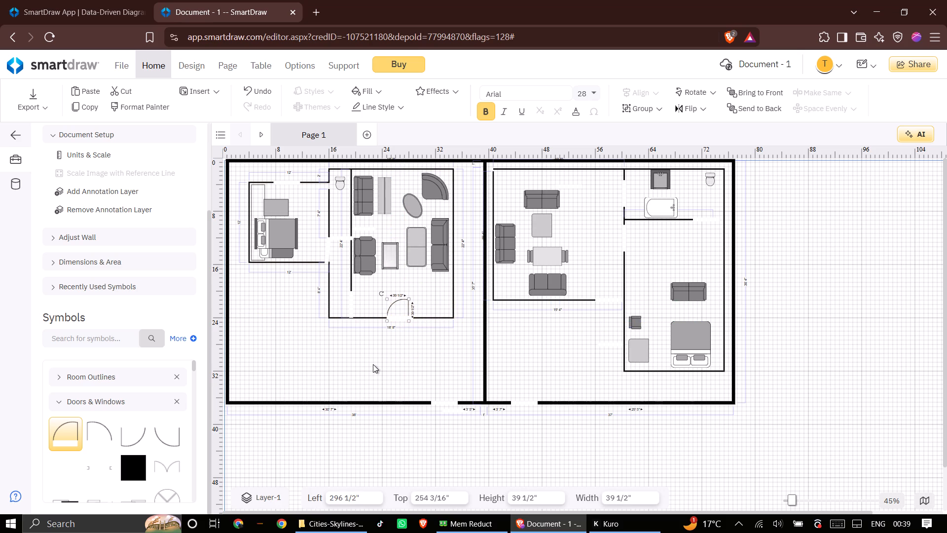
Copy the living room door and paste the duplicate beside the left bedroom's doorway, allowing the site clipboard access.
{"action": "right_click", "coordinate": [402, 308]}
{"action": "left_click", "coordinate": [424, 93]}
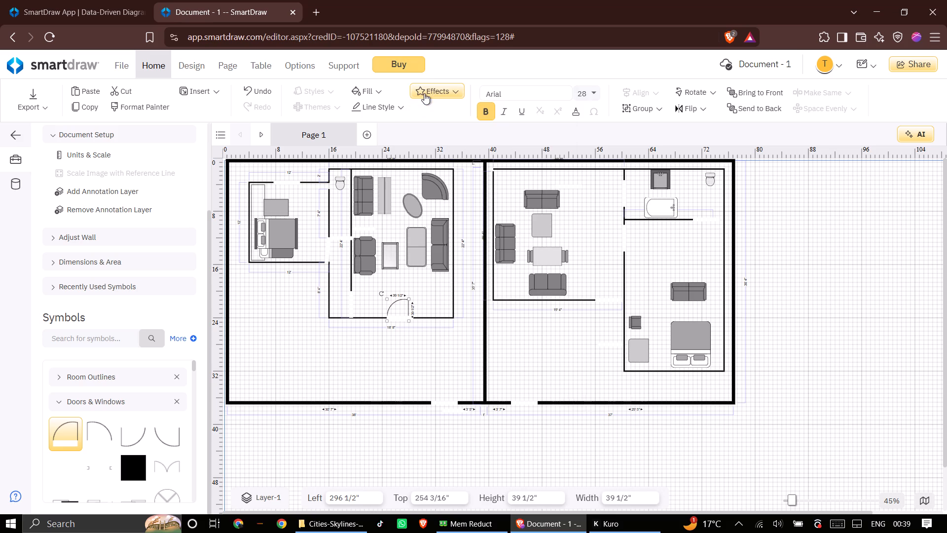
{"action": "right_click", "coordinate": [324, 248]}
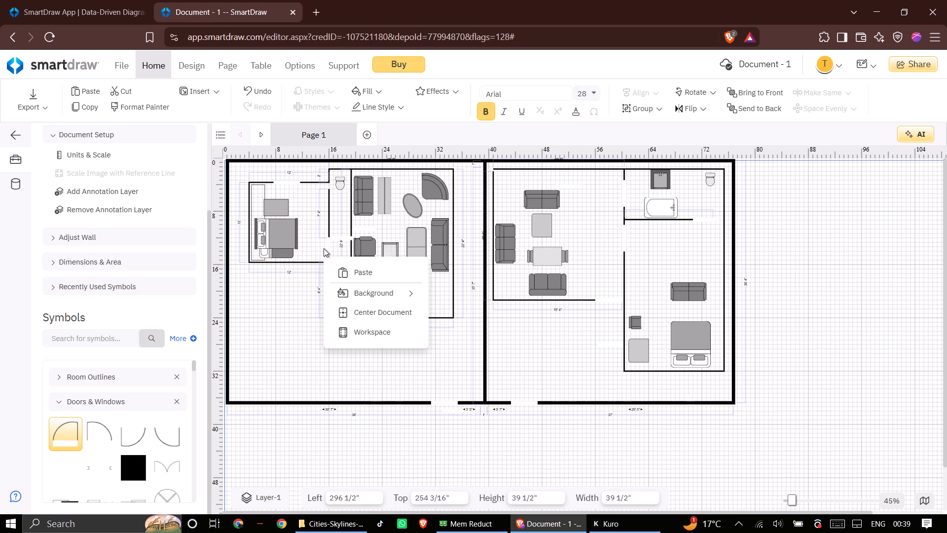
{"action": "left_click", "coordinate": [345, 266]}
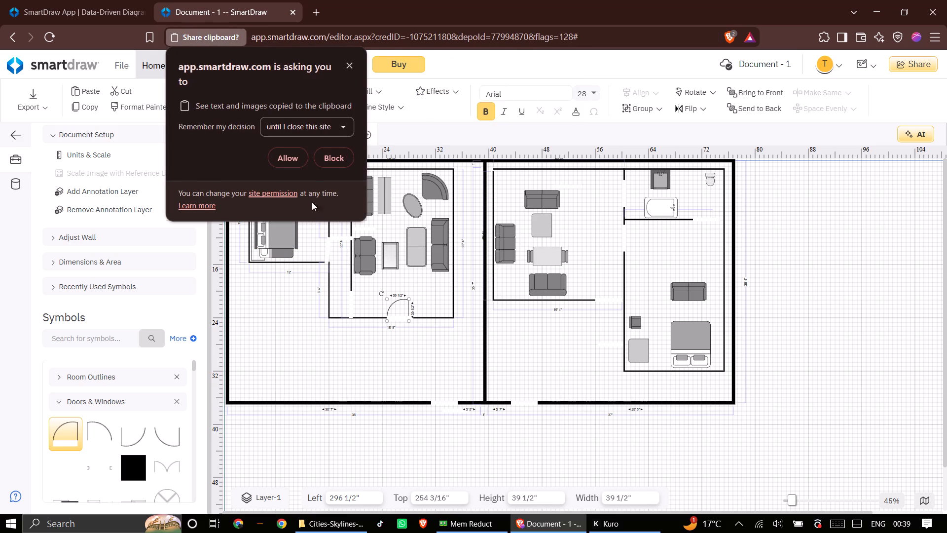
{"action": "left_click", "coordinate": [298, 157]}
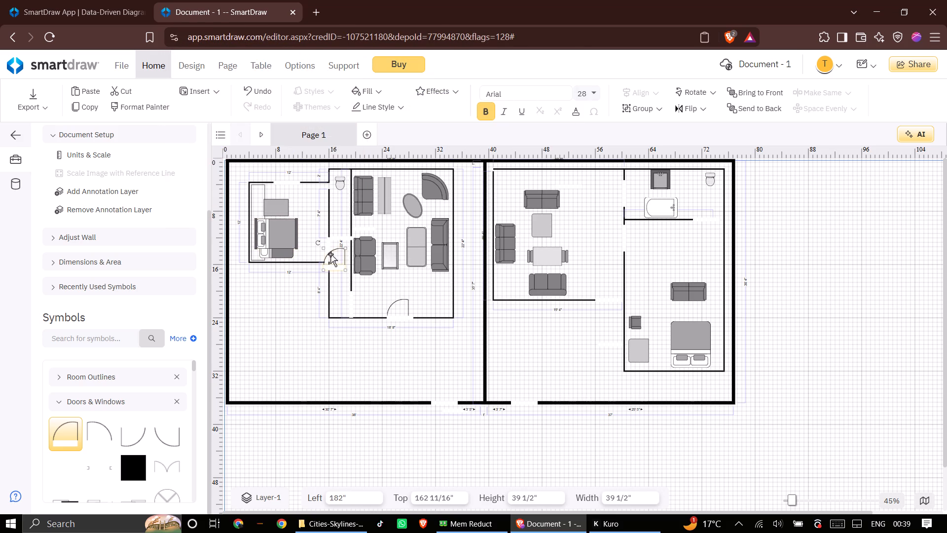
Rotate the pasted door to 90° and fit it into the left bedroom's side-wall opening, swinging into the bedroom.
{"action": "left_click_drag", "start_coordinate": [330, 254], "coordinate": [325, 244]}
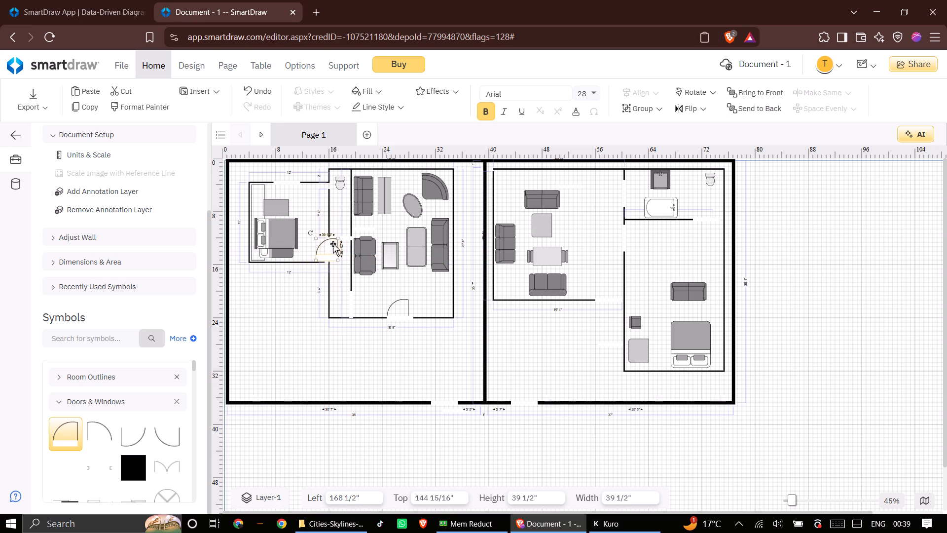
{"action": "left_click_drag", "start_coordinate": [312, 233], "coordinate": [312, 253]}
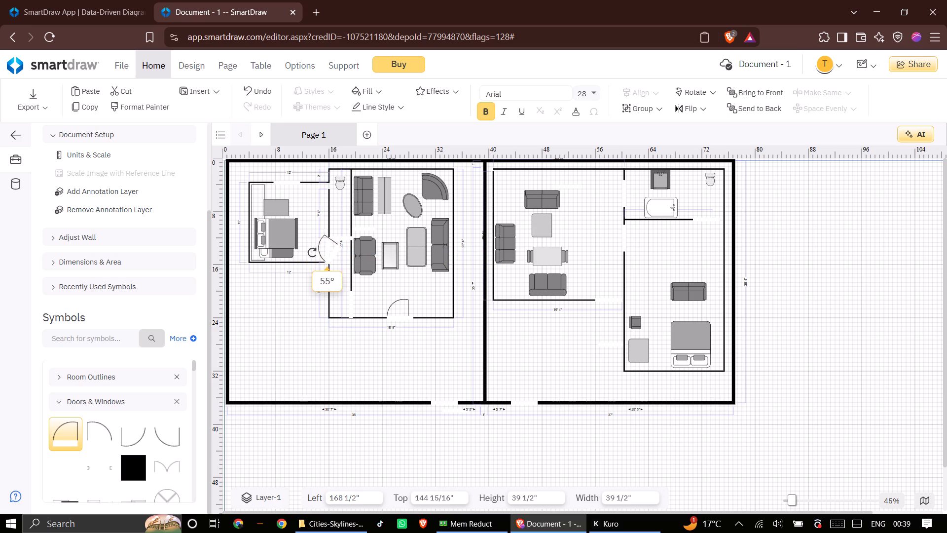
{"action": "left_click_drag", "start_coordinate": [312, 253], "coordinate": [312, 262]}
{"action": "left_click", "coordinate": [329, 253]}
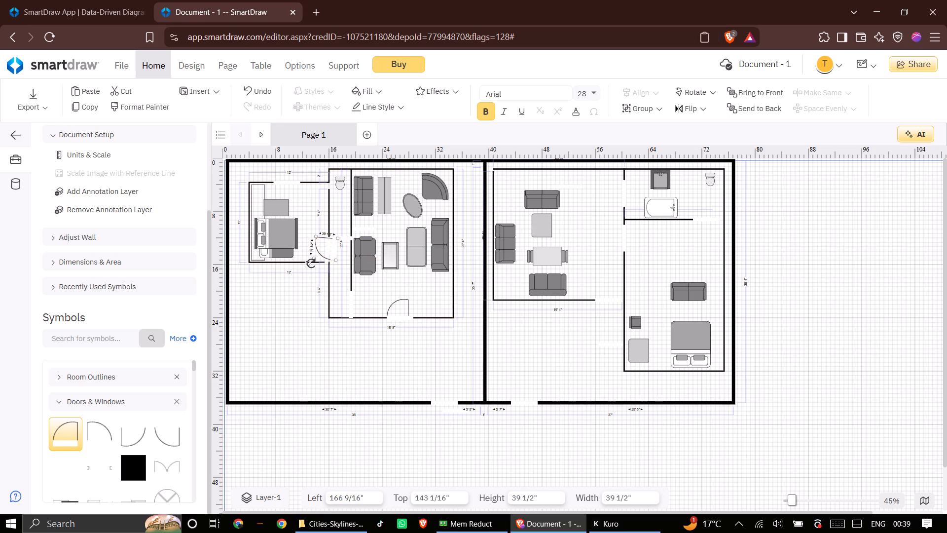
{"action": "left_click", "coordinate": [307, 264]}
{"action": "left_click_drag", "start_coordinate": [328, 246], "coordinate": [328, 247]}
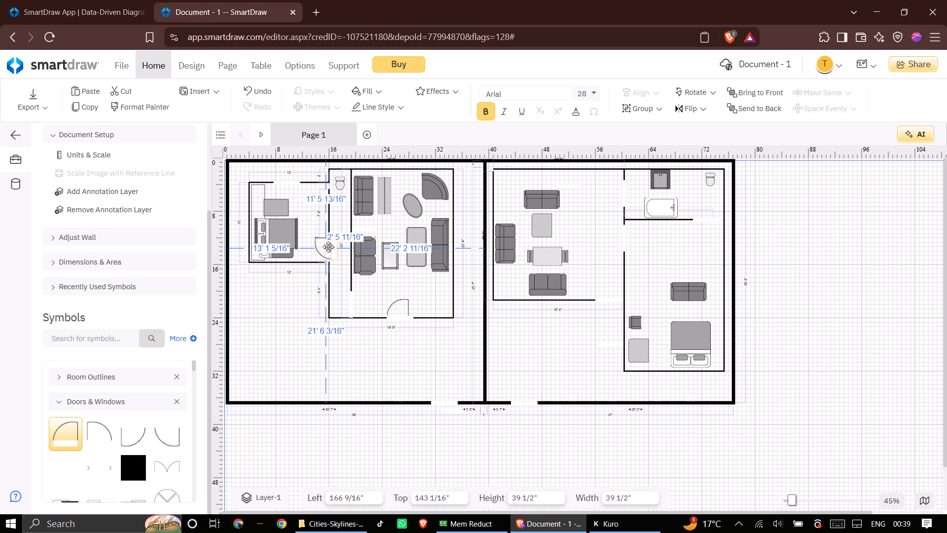
{"action": "left_click_drag", "start_coordinate": [328, 247], "coordinate": [323, 247]}
{"action": "left_click", "coordinate": [303, 351]}
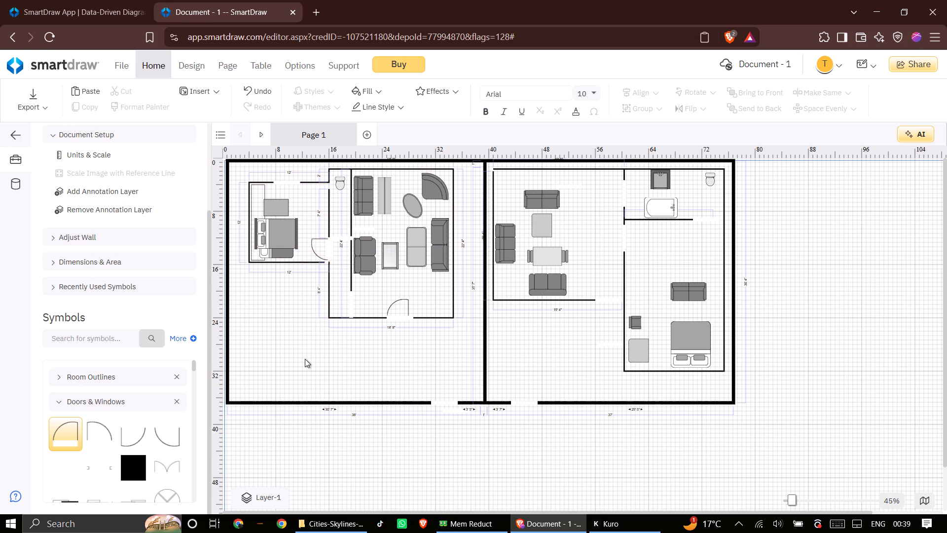